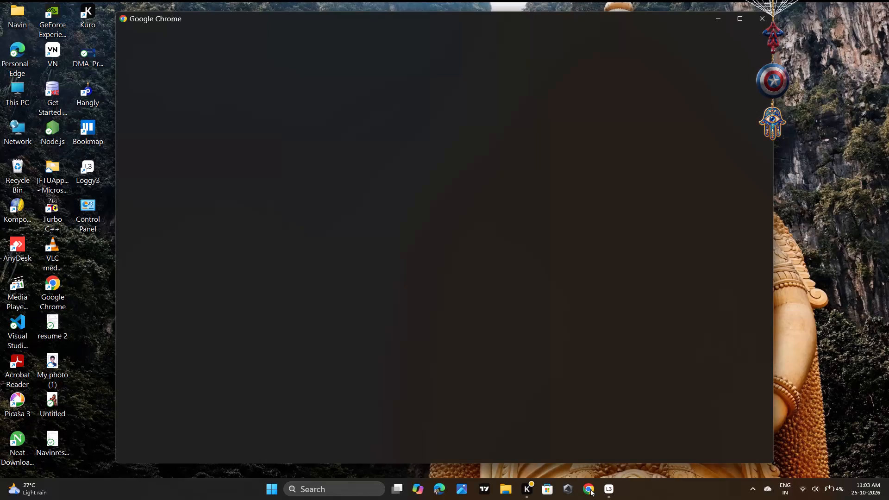
Search Google for YouTube from the suggested searches and open the YouTube site.
click(521, 230)
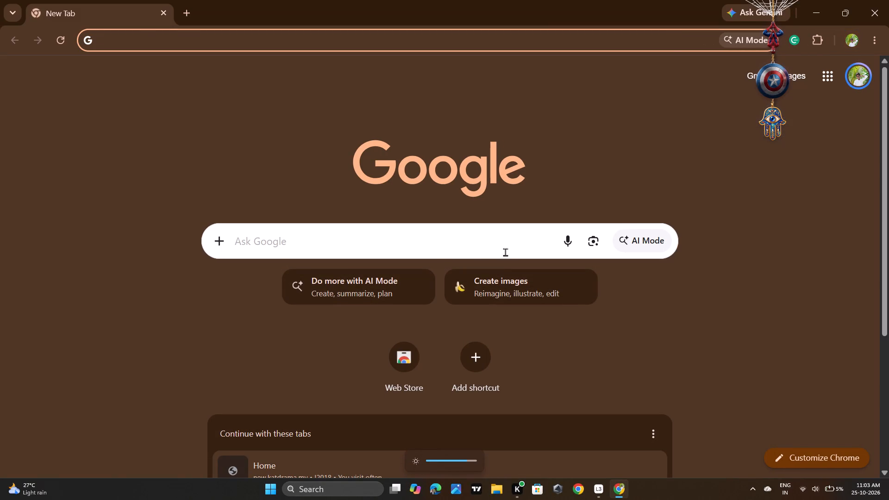
click(479, 250)
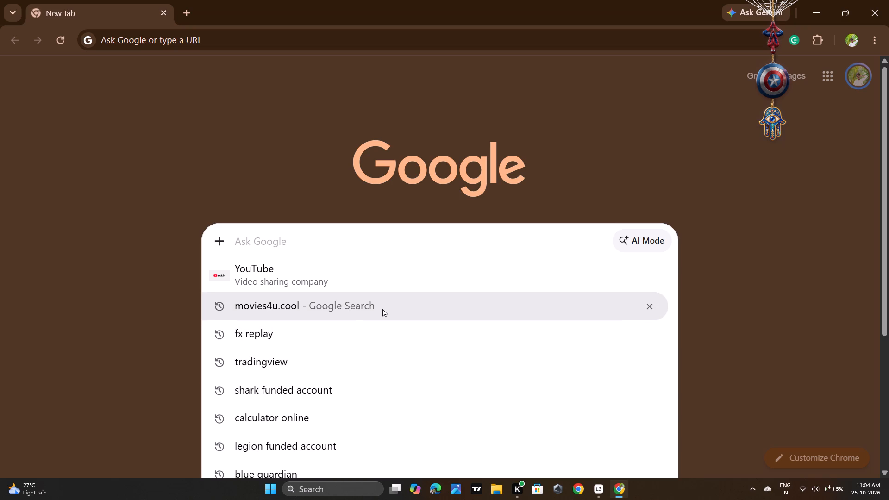
click(385, 263)
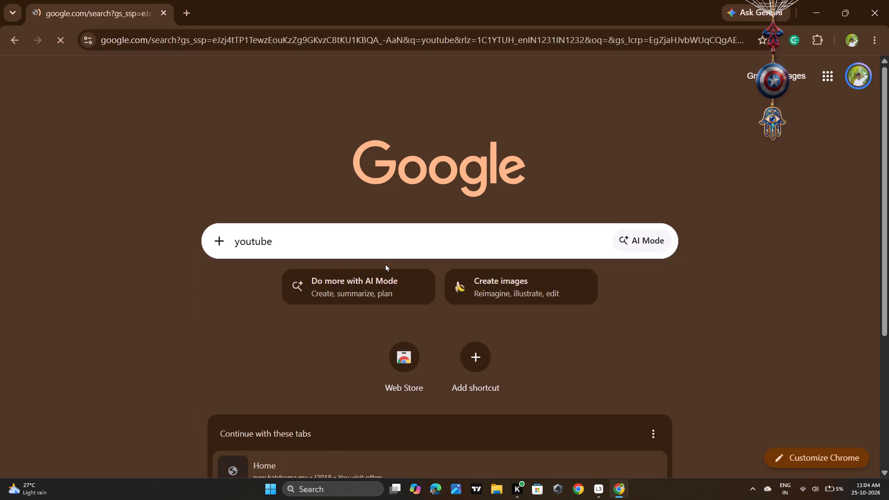
click(121, 205)
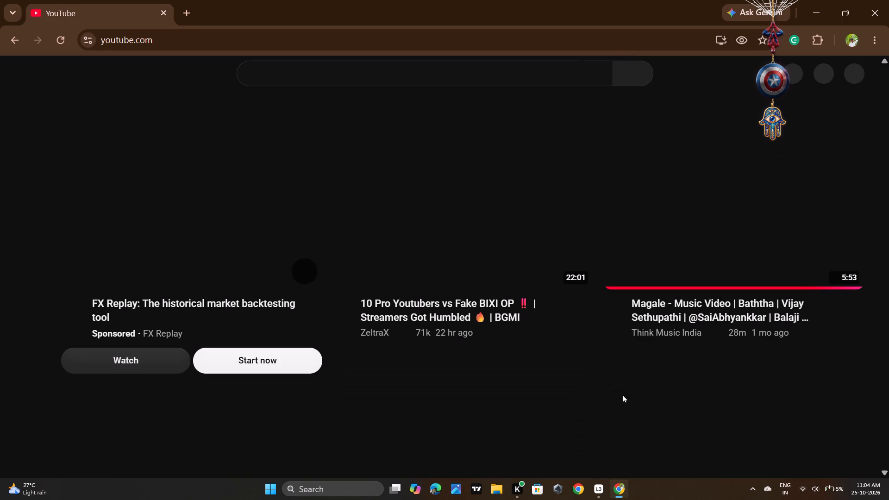
Browse the recommended videos and Shorts on the YouTube home feed.
scroll(438, 295, down, 4)
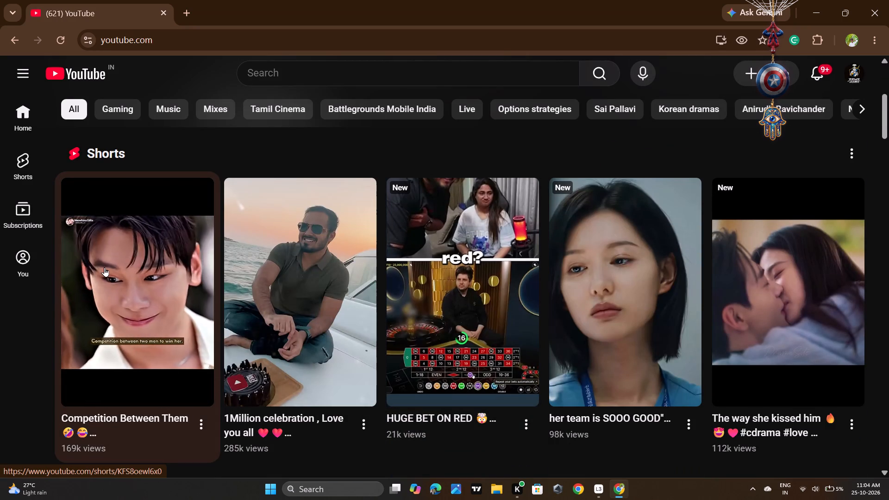
scroll(109, 271, down, 5)
scroll(361, 296, down, 1)
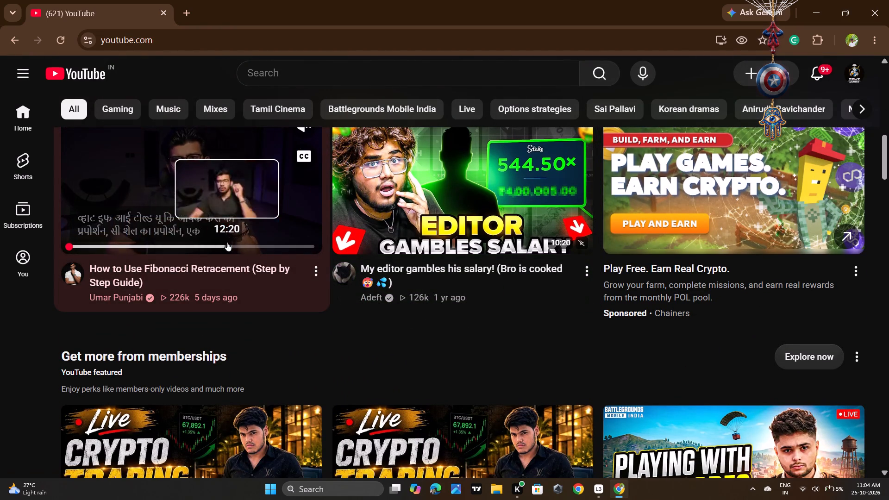
scroll(227, 242, down, 4)
scroll(274, 286, down, 8)
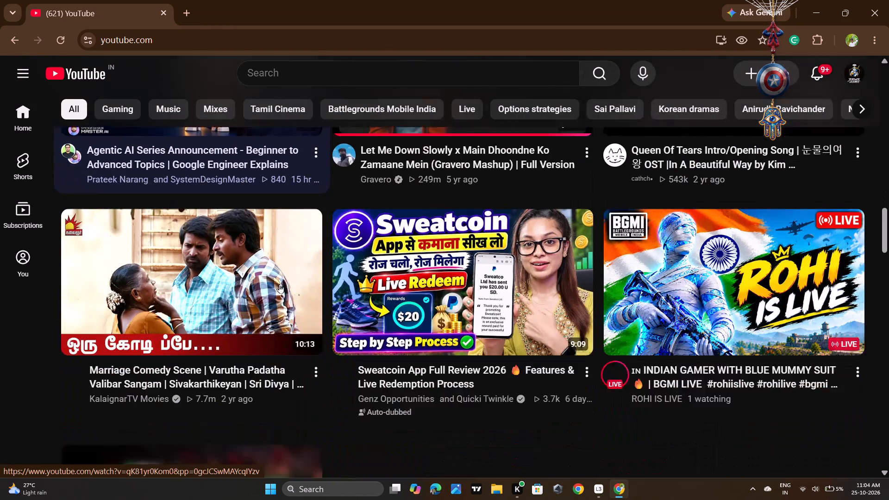
scroll(280, 283, down, 4)
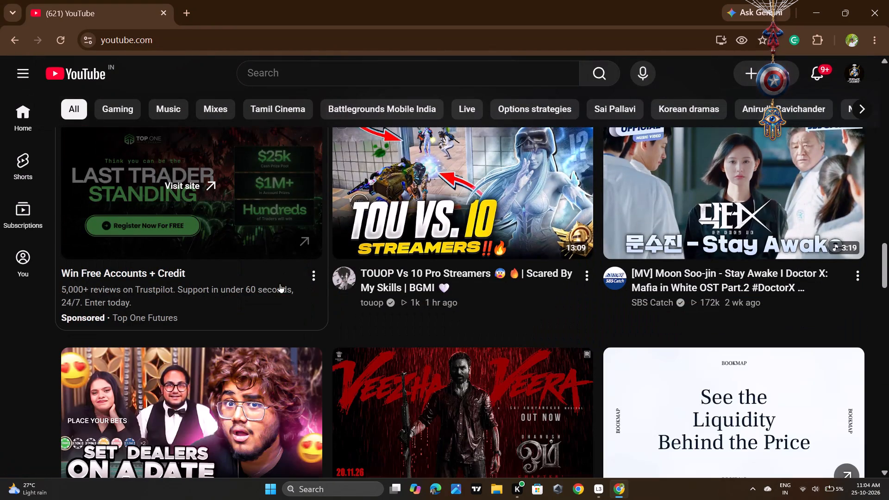
scroll(280, 283, down, 5)
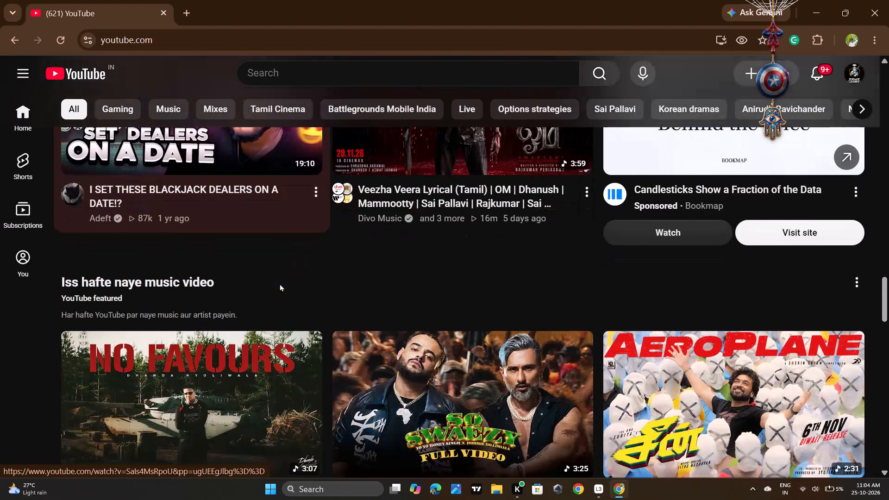
scroll(280, 283, down, 8)
scroll(280, 283, up, 3)
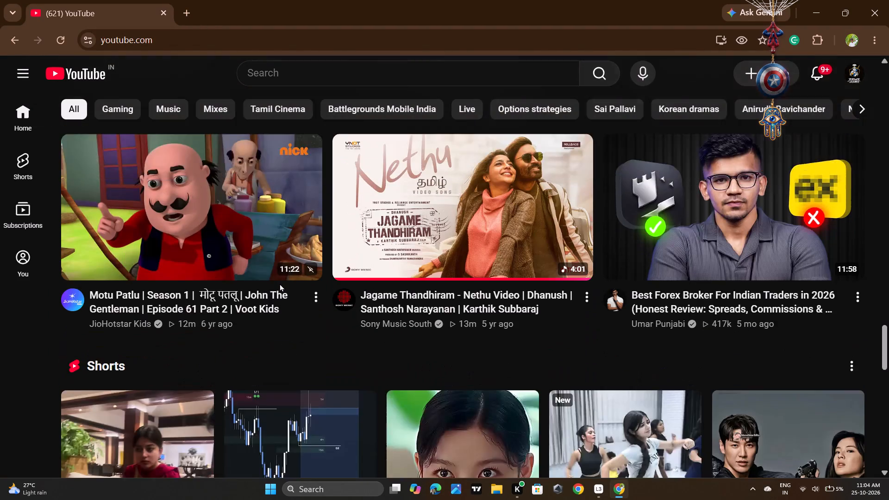
scroll(280, 283, down, 6)
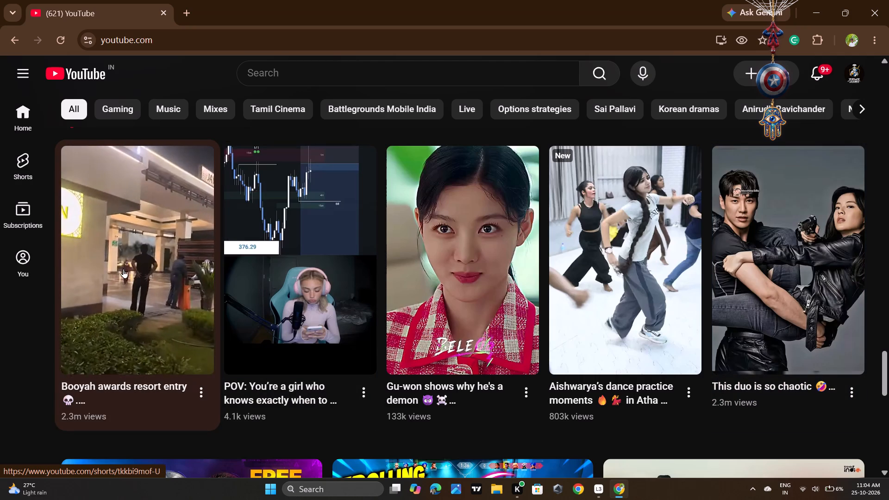
scroll(219, 254, up, 10)
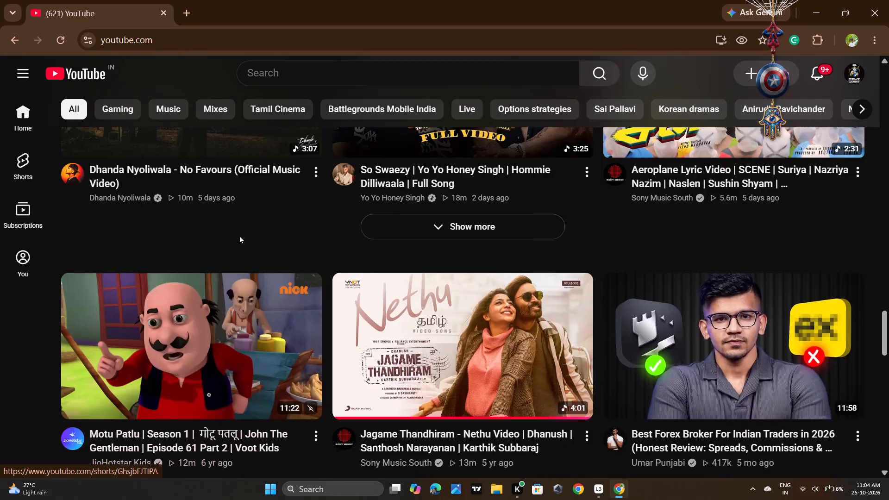
scroll(239, 235, up, 9)
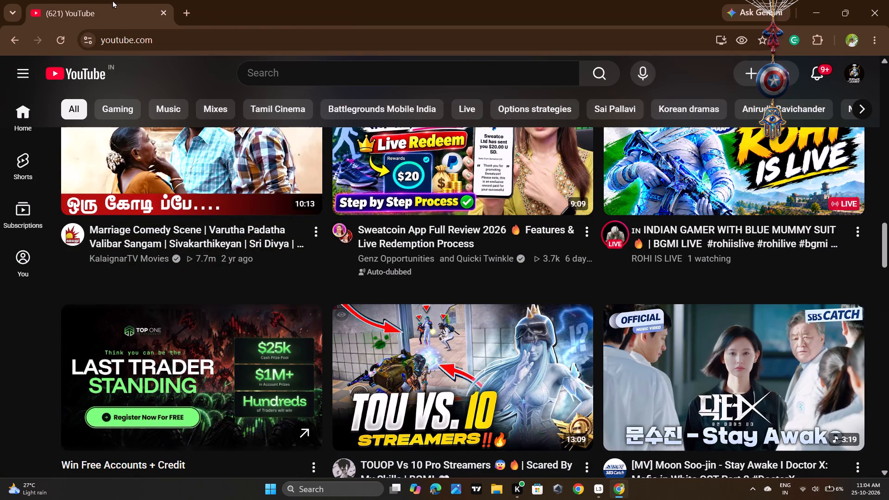
In a new browser tab, search Google for tradingview and open the TradingView India site.
click(187, 15)
click(369, 256)
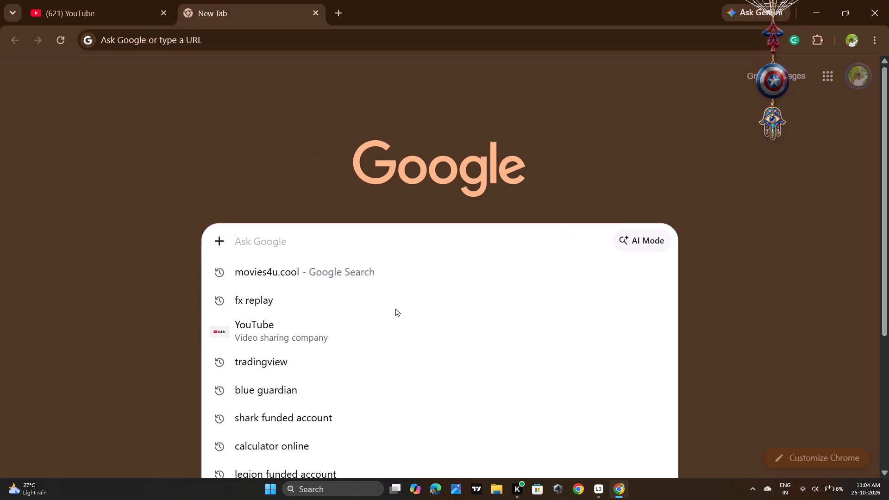
click(344, 367)
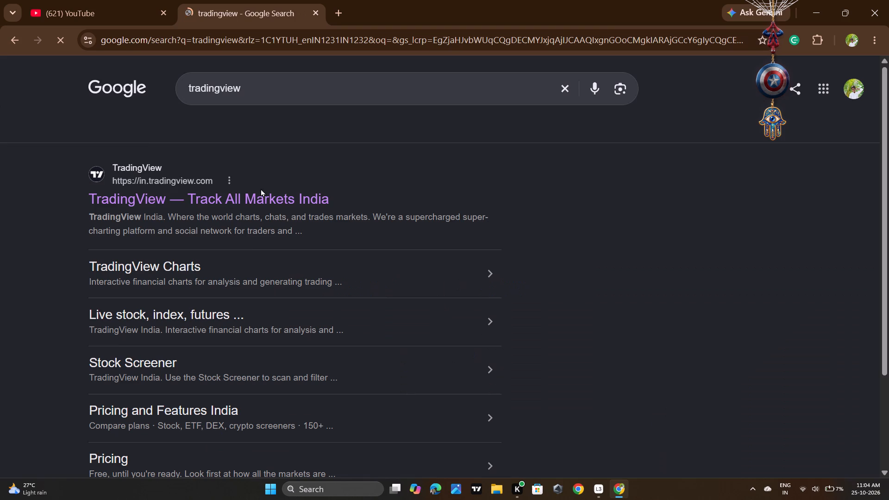
click(275, 208)
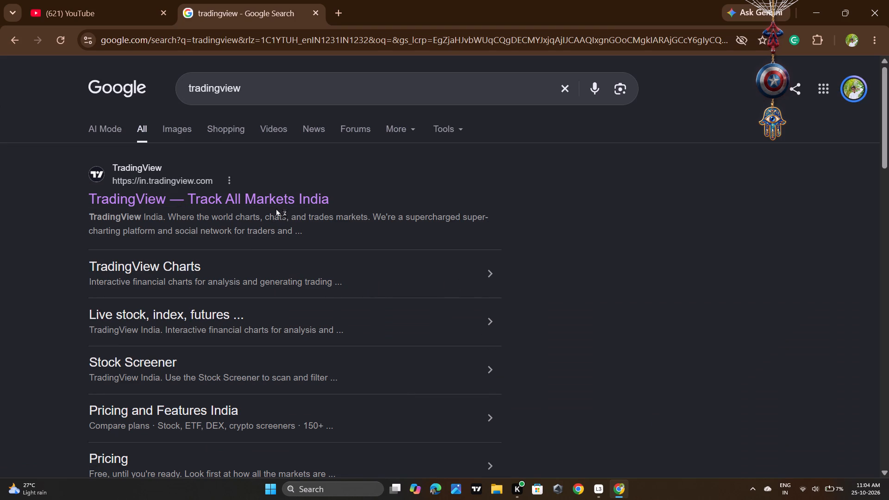
click(326, 199)
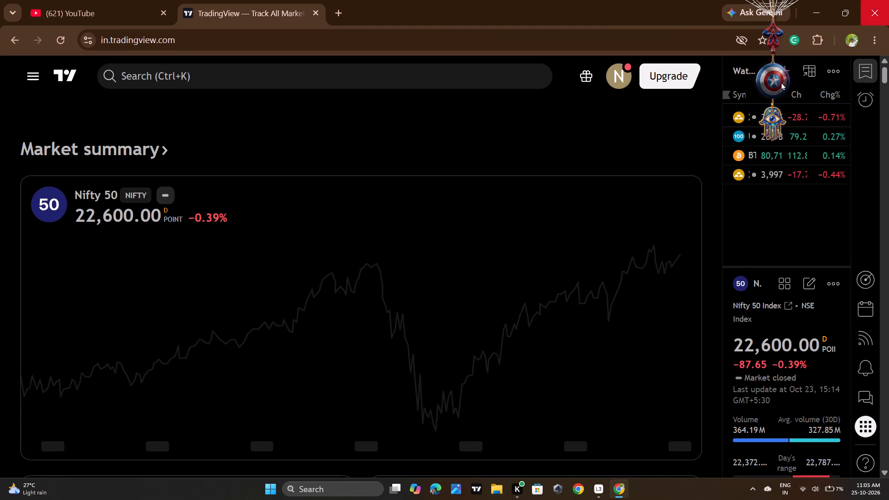
Open Bitcoin (BTCUSD) from the watchlist and bring up its full chart.
scroll(718, 137, down, 1)
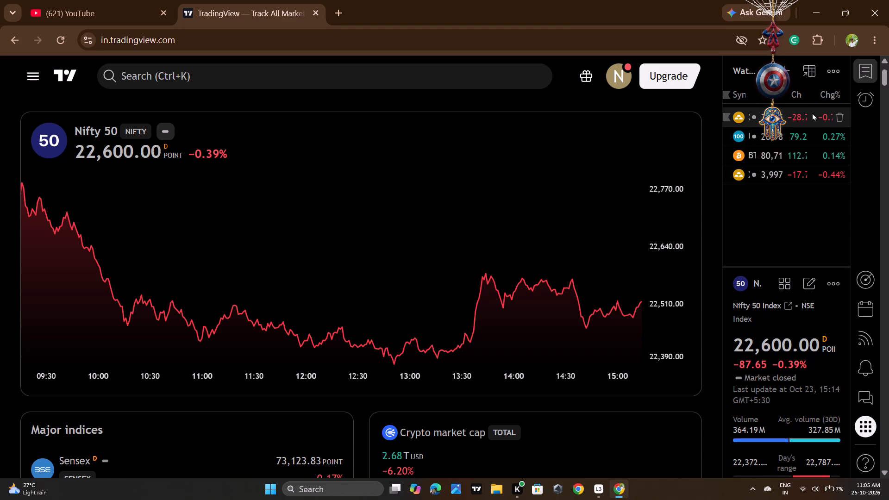
click(803, 150)
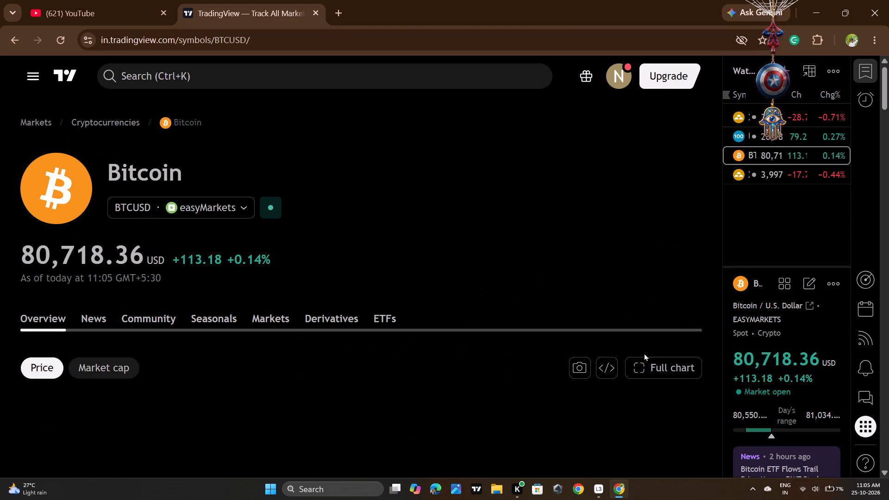
click(657, 365)
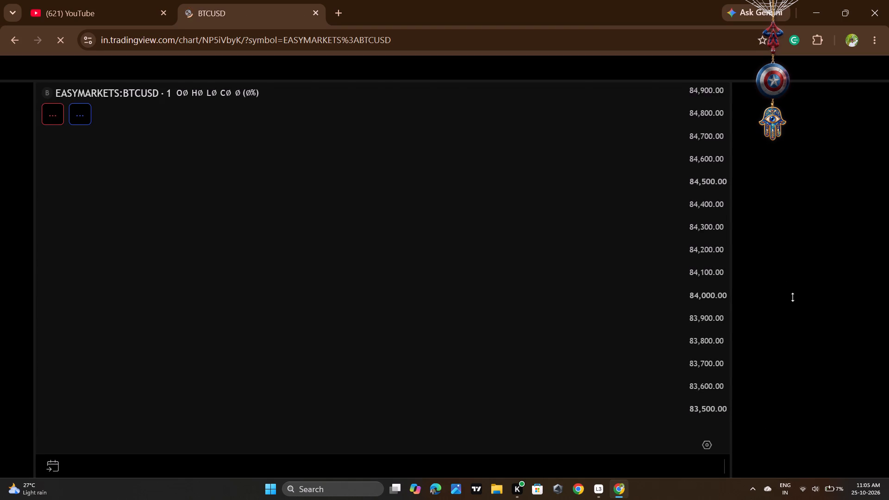
Measure the price drop along the latest long red candle on the BTCUSD 1-minute chart.
scroll(695, 269, down, 3)
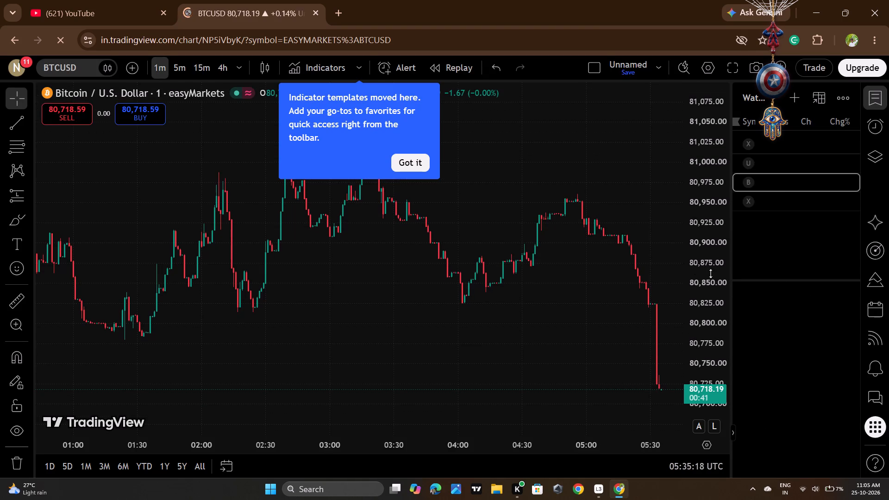
scroll(711, 280, down, 4)
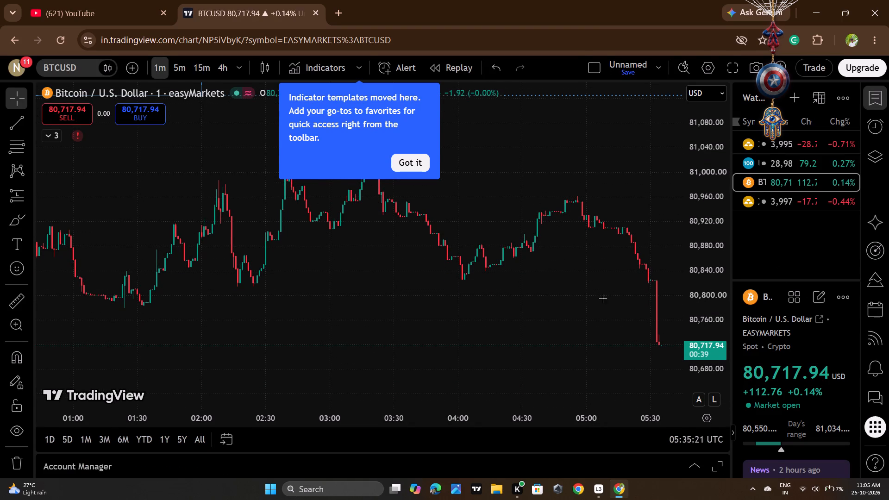
click(8, 292)
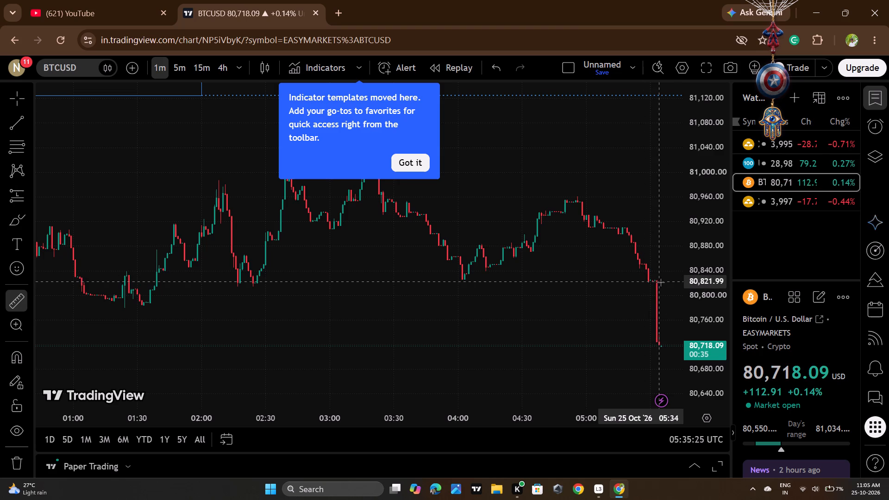
click(660, 282)
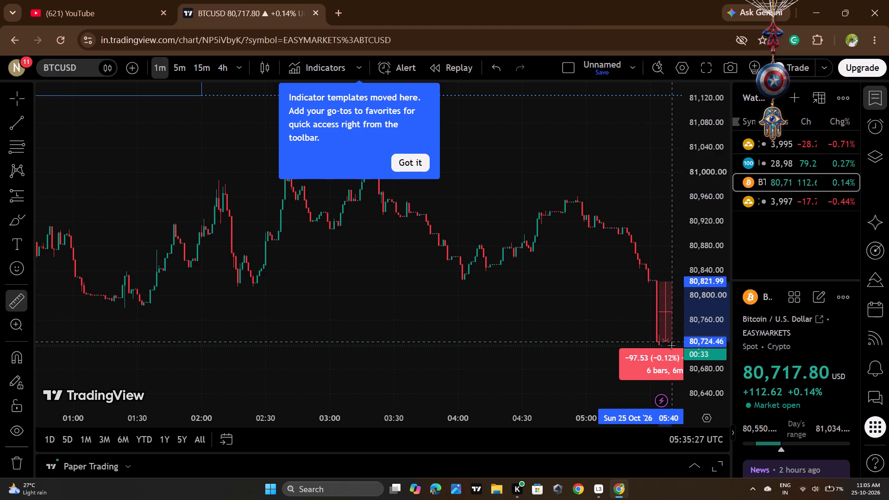
click(671, 345)
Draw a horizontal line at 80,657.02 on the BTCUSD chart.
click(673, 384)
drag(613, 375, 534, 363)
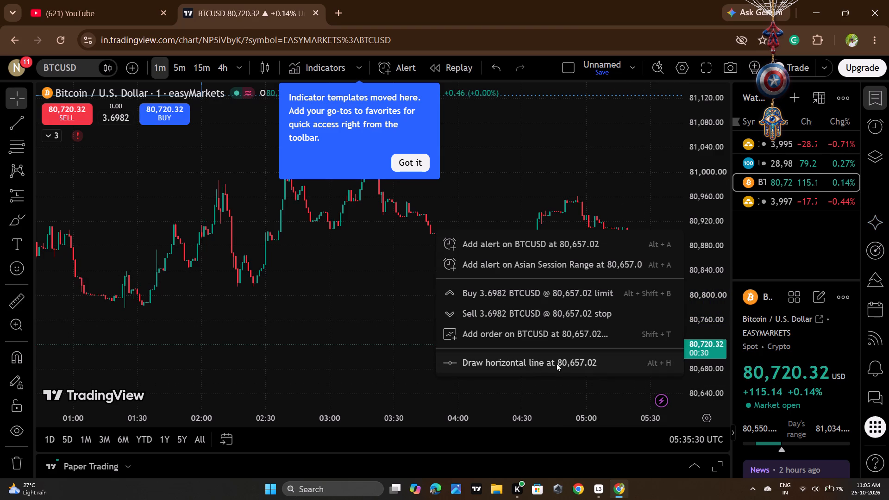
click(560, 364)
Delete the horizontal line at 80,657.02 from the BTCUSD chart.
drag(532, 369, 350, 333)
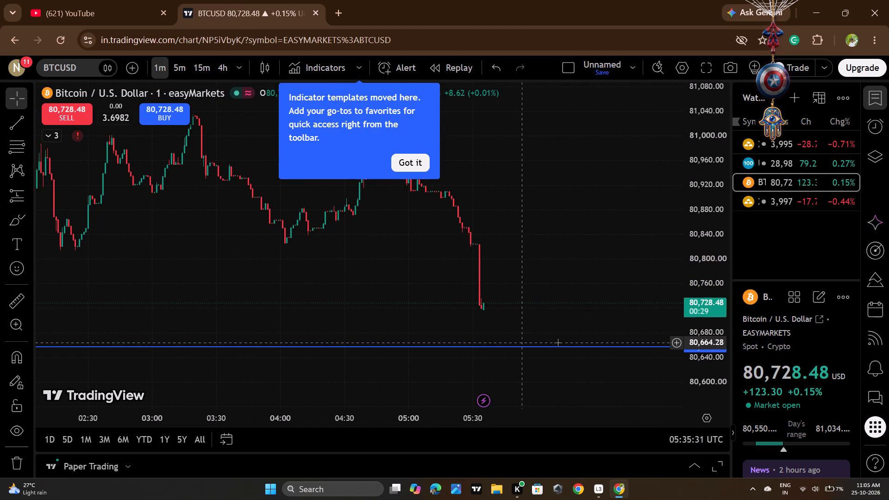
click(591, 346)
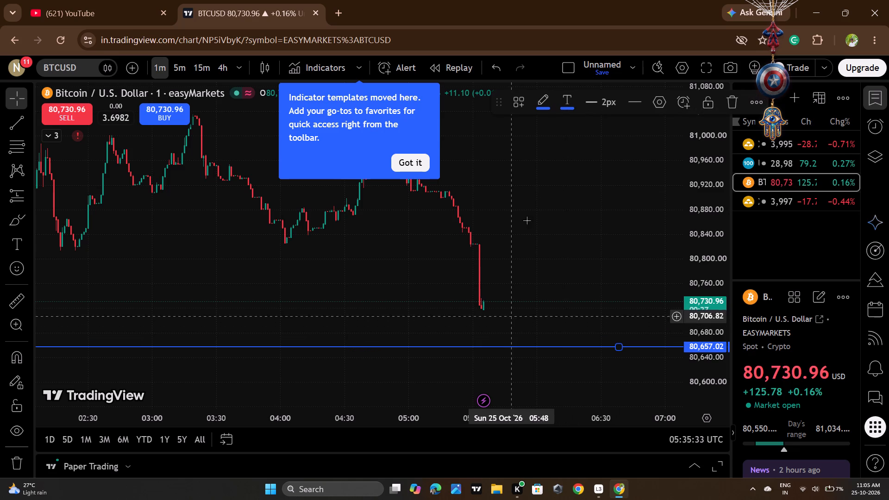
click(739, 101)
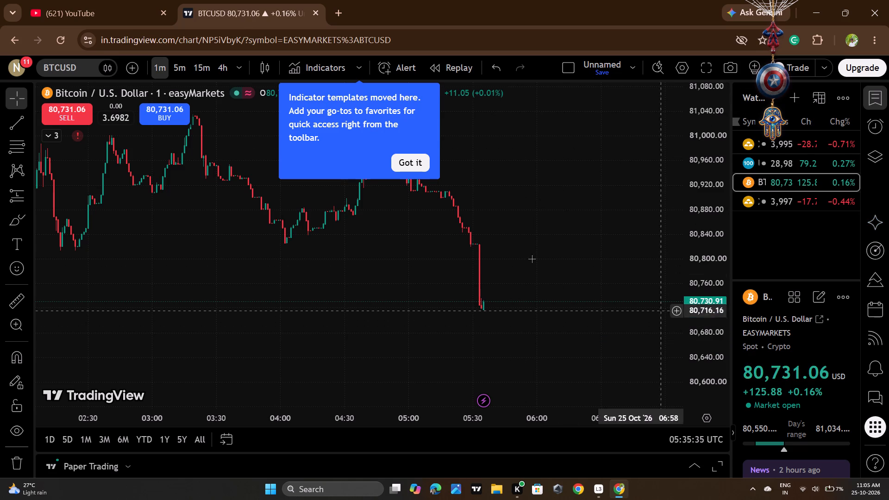
Dismiss the indicator templates tip and hide the watchlist beside the chart.
click(416, 160)
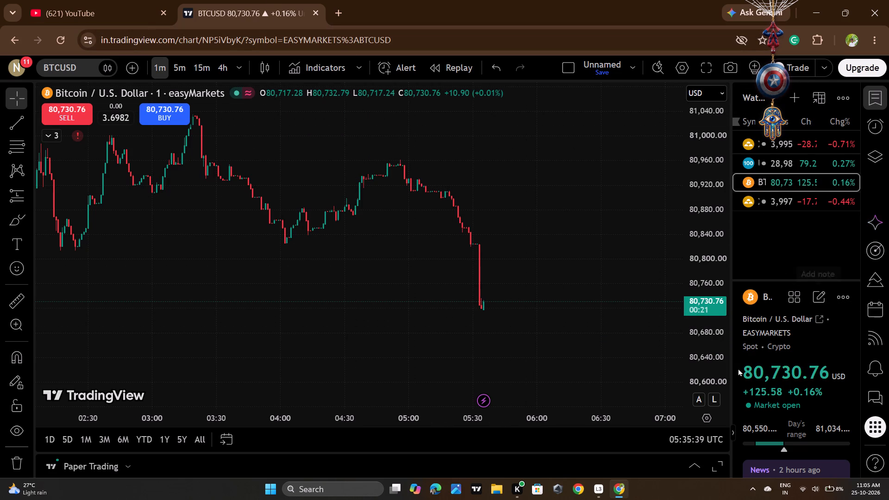
click(735, 435)
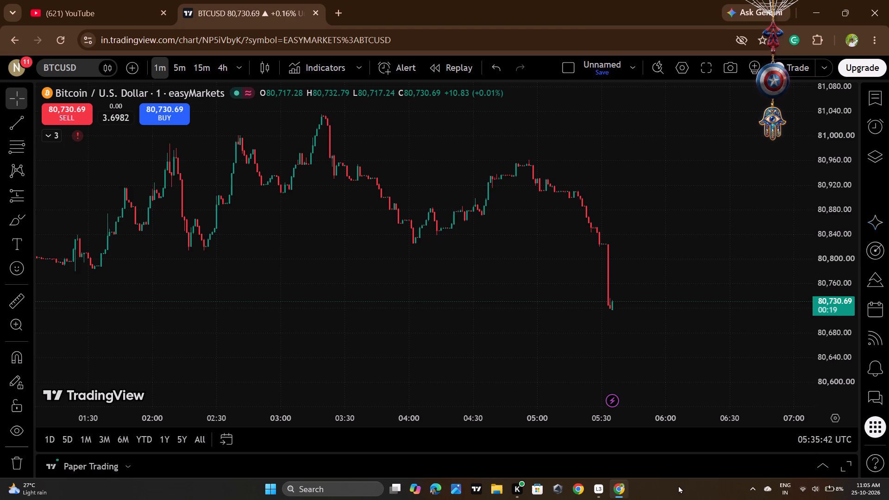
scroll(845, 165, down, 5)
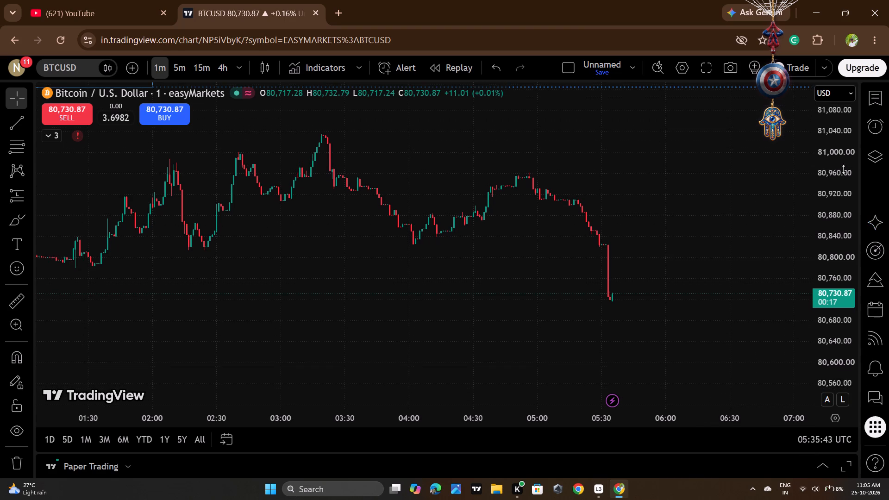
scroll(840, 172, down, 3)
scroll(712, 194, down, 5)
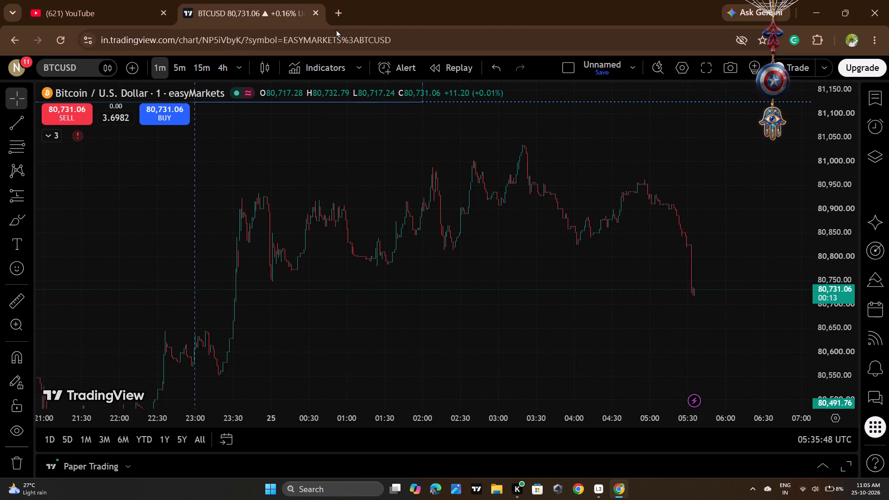
Close the TradingView chart page, leaving without saving its changes.
click(313, 10)
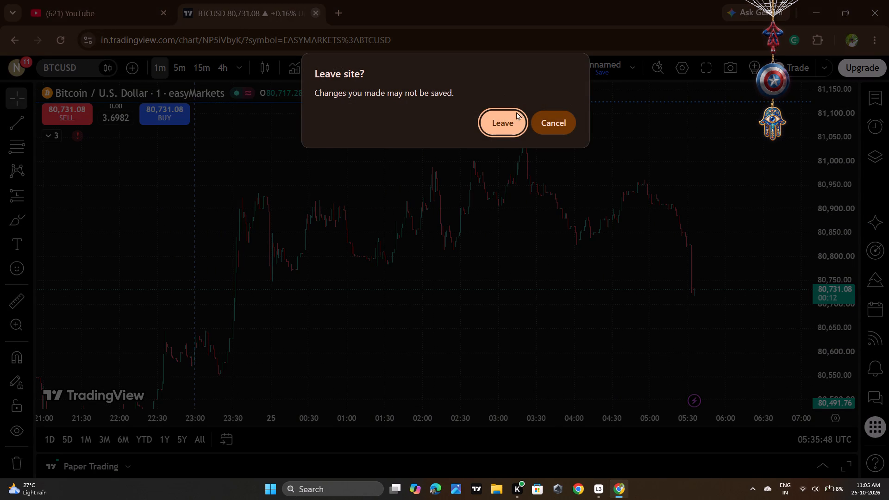
click(515, 113)
In a new browser tab, search Google for fx replay and open the FX Replay site.
click(192, 18)
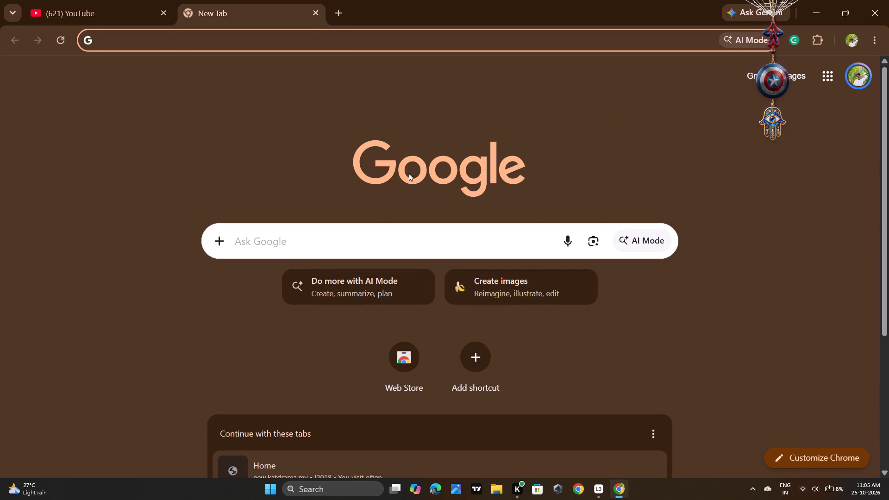
click(335, 244)
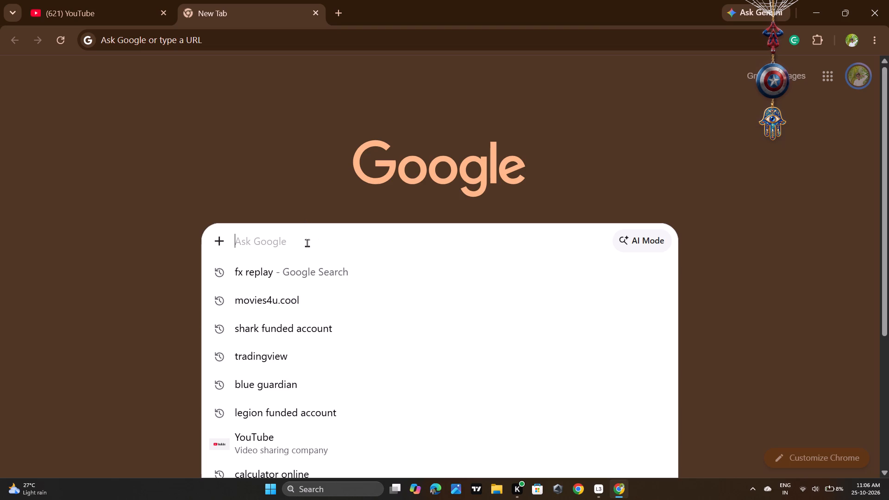
click(310, 275)
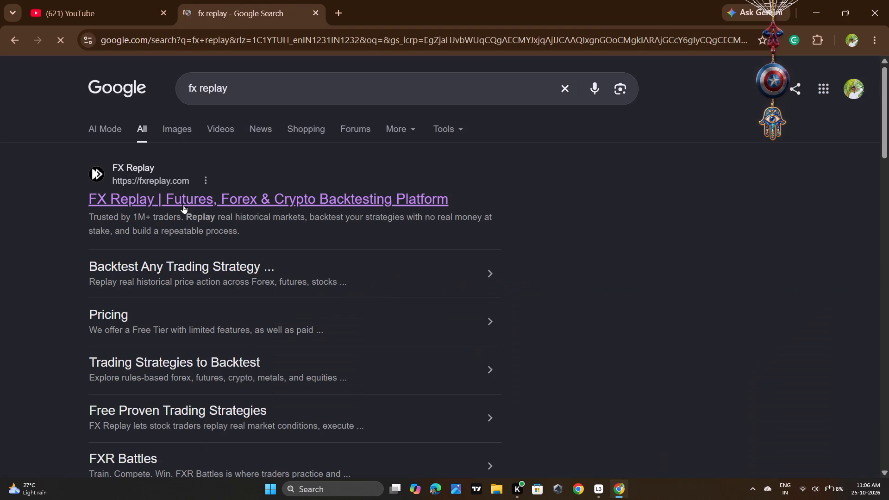
click(183, 204)
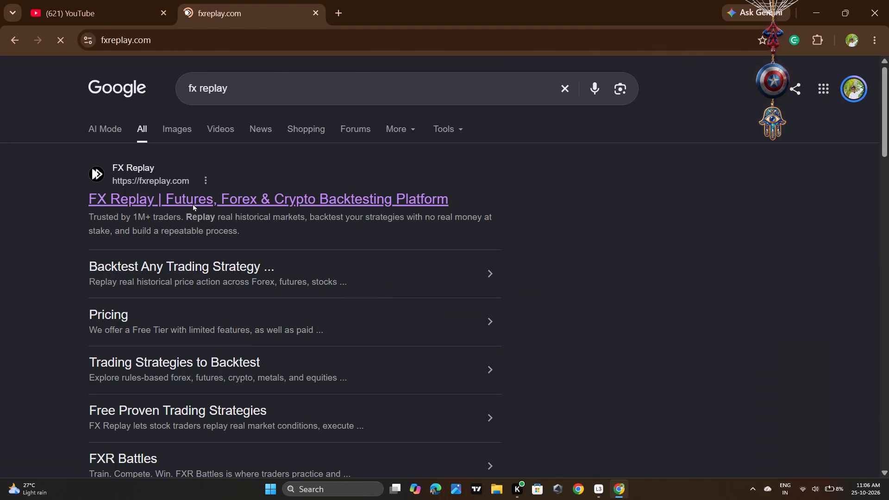
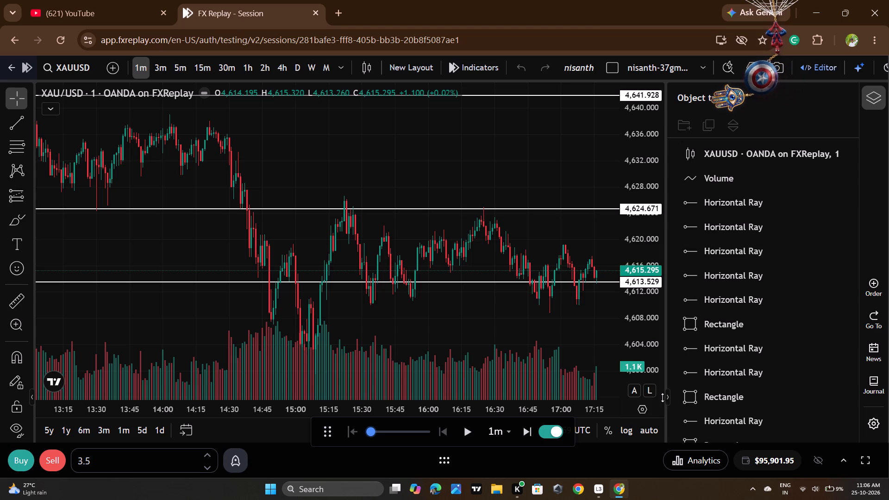
Hide the object tree beside the XAUUSD chart.
click(668, 398)
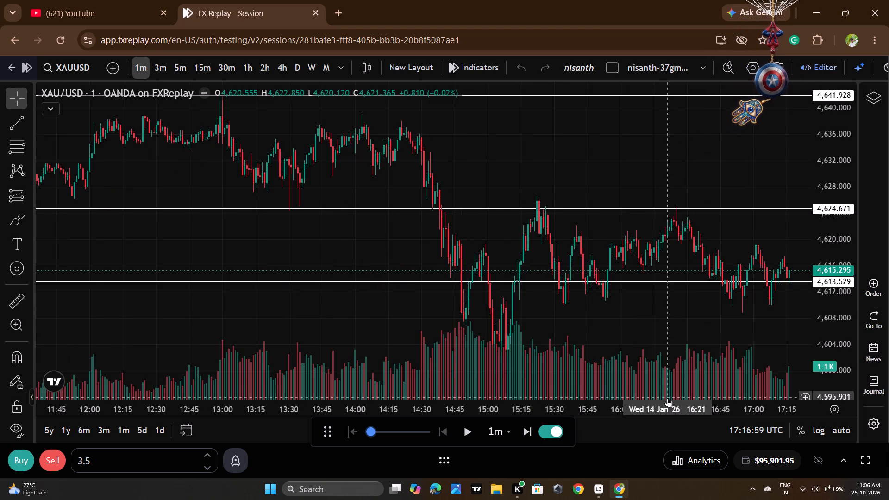
Delete the horizontal ray at 4,613.529 from the XAUUSD chart.
scroll(703, 275, down, 3)
scroll(851, 260, down, 8)
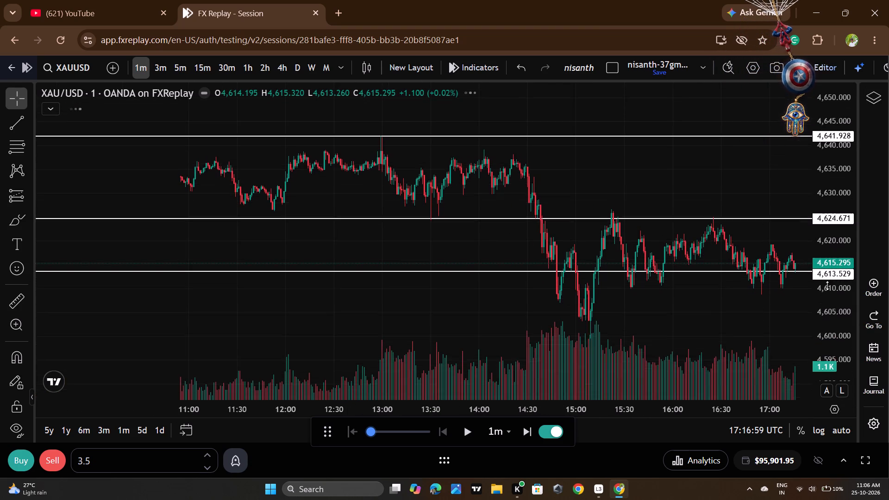
scroll(827, 285, down, 4)
scroll(699, 317, down, 3)
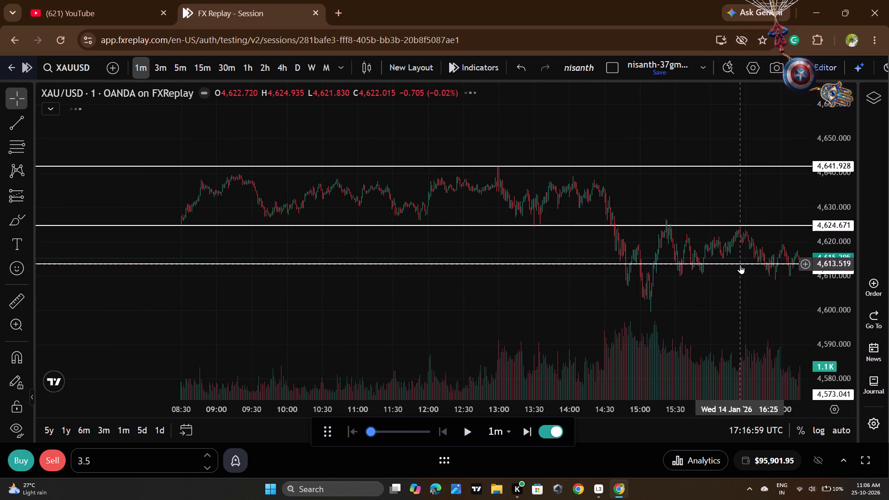
click(740, 264)
click(682, 67)
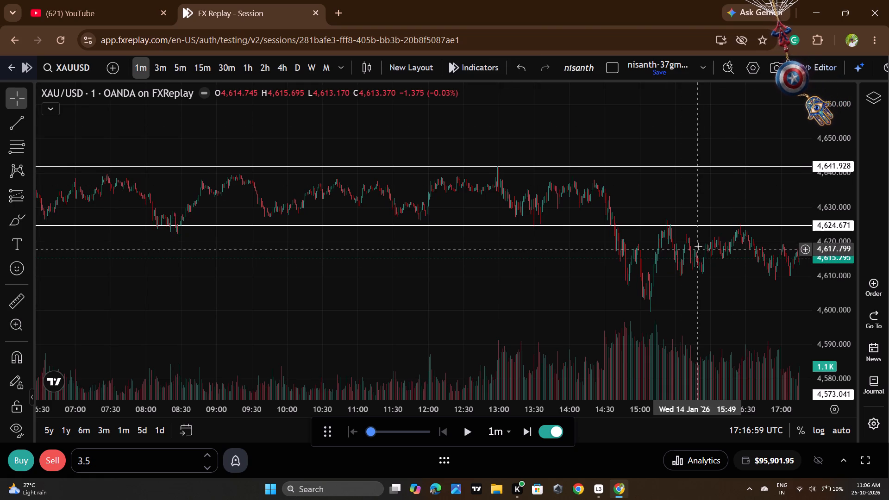
Move the horizontal ray at 4,624.671 up to about 4,626.360 and deselect it.
click(704, 225)
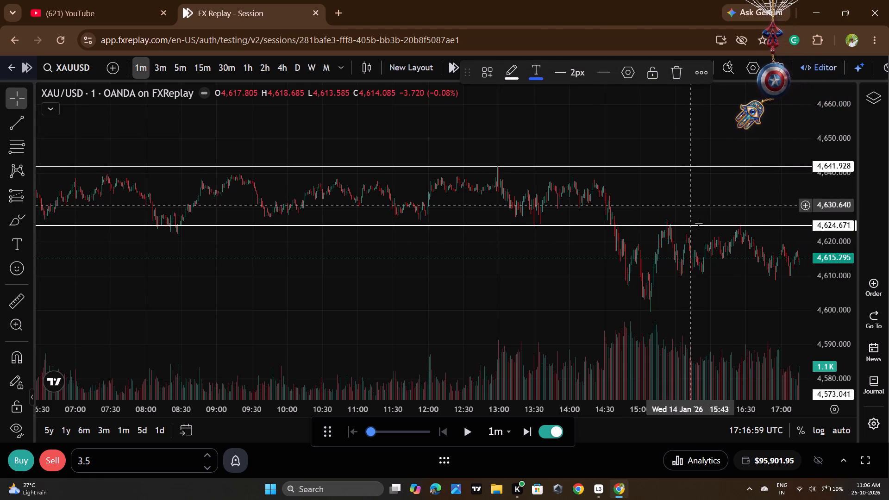
drag(720, 225, 721, 216)
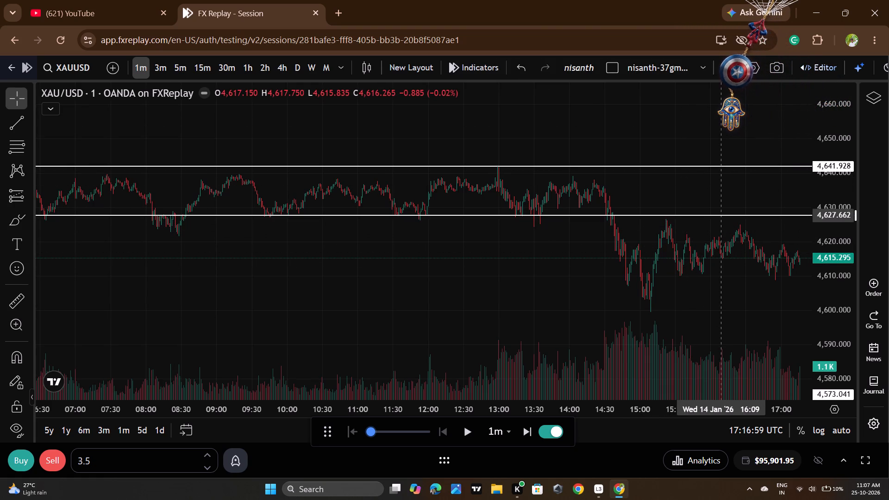
drag(721, 216, 721, 220)
click(728, 266)
Set the replay speed to 10x per sec and run the XAUUSD replay, pausing at about 18:24 UTC.
drag(728, 327, 602, 317)
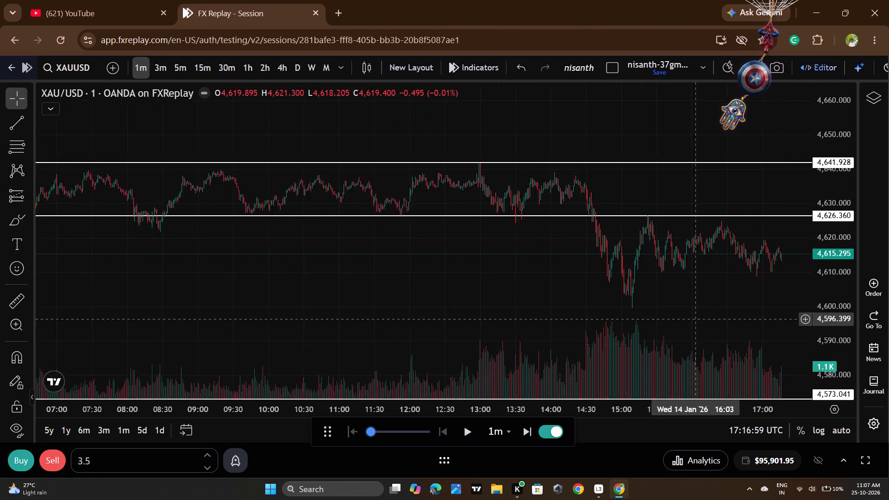
drag(602, 317, 553, 331)
scroll(817, 275, up, 4)
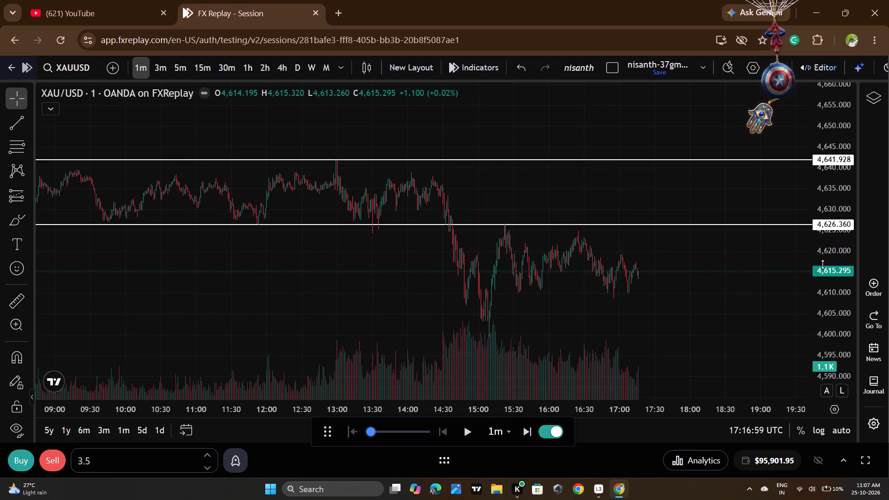
scroll(750, 304, down, 2)
drag(716, 341, 716, 275)
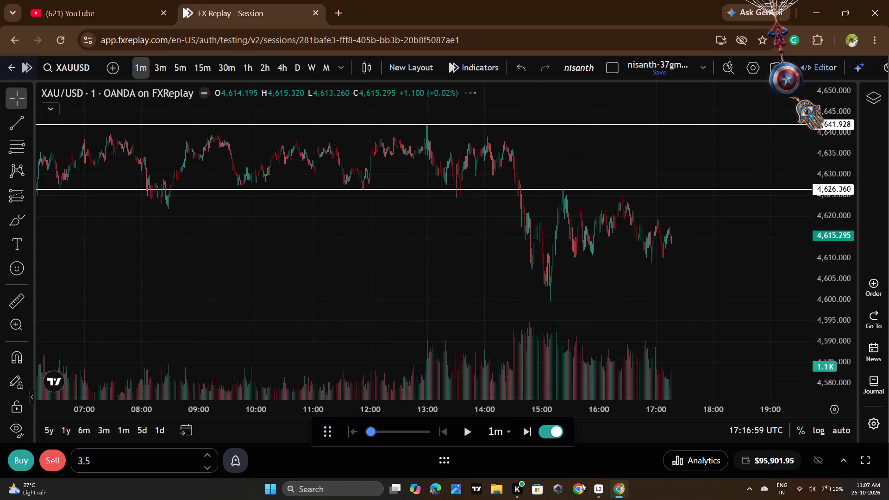
click(404, 432)
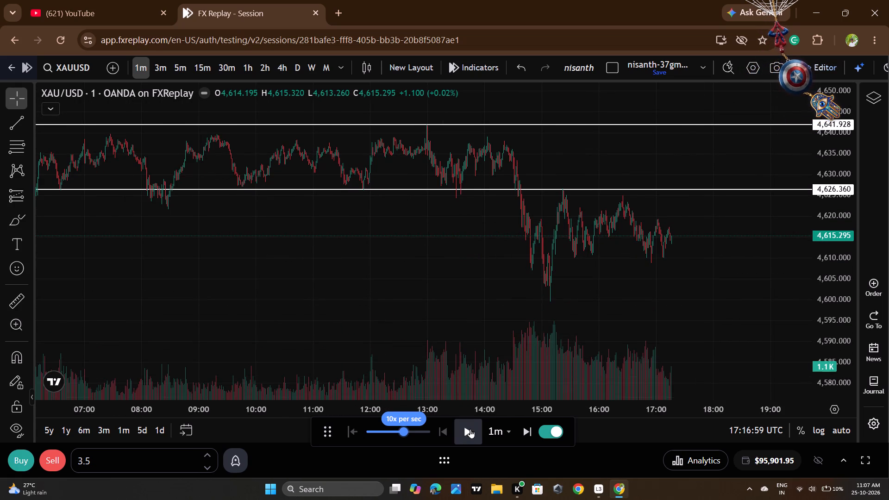
click(470, 429)
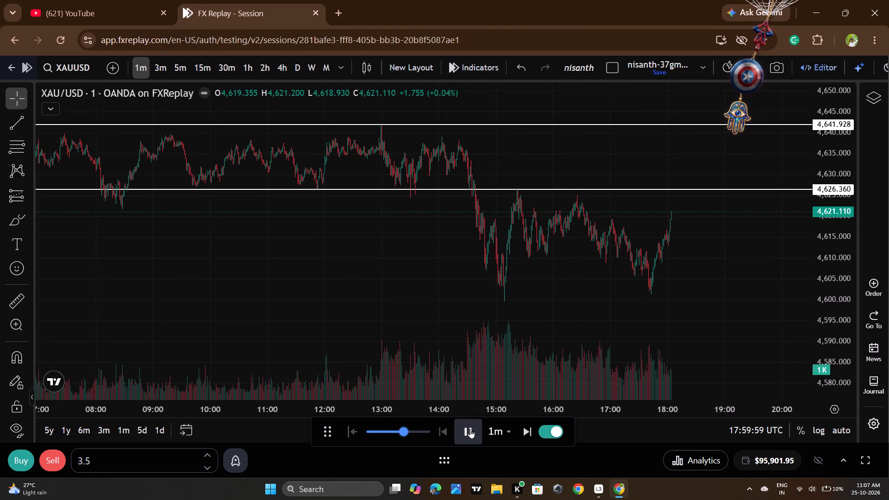
click(470, 429)
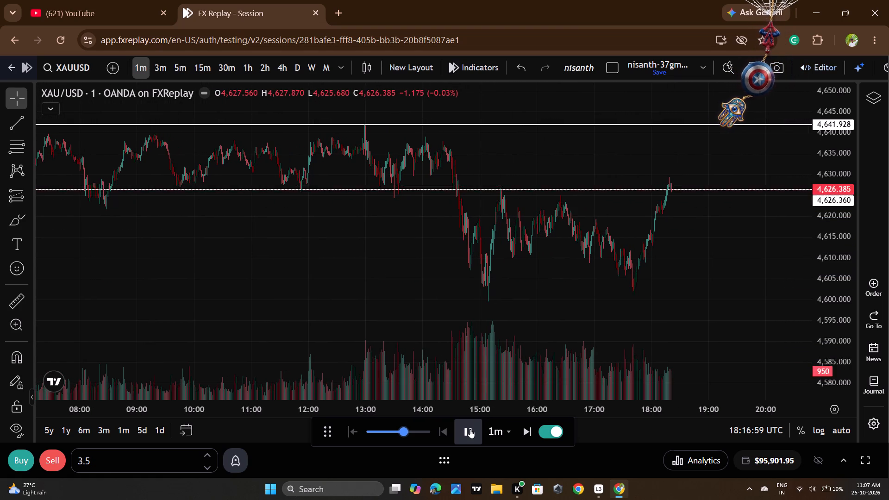
double_click(470, 429)
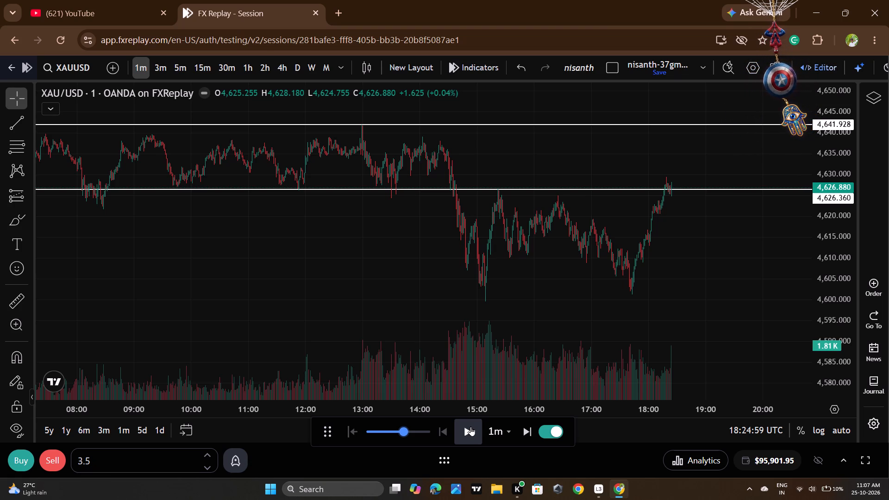
Continue the replay past the ray at 4,641.928 and pause it at about 19:08 UTC.
double_click(470, 426)
click(470, 426)
double_click(470, 426)
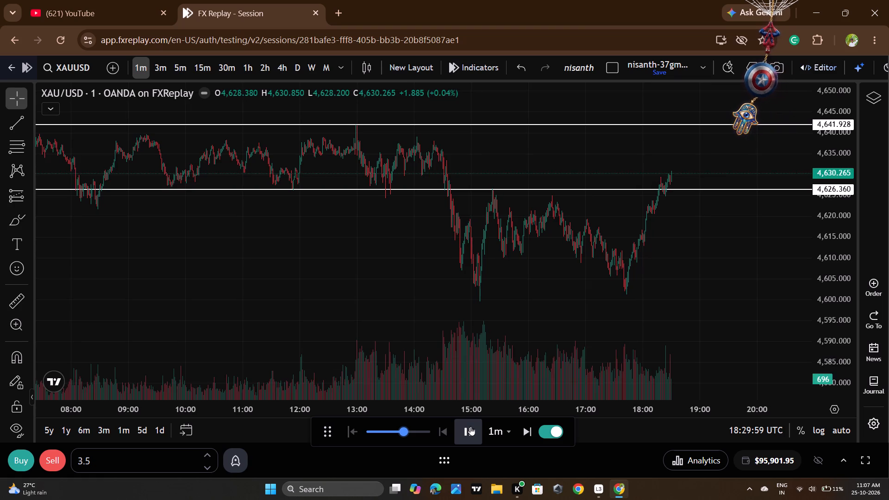
click(470, 426)
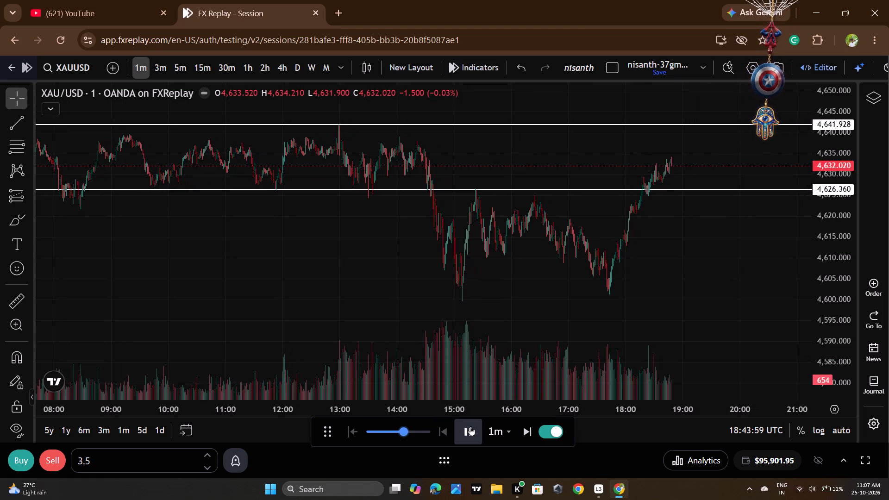
click(470, 426)
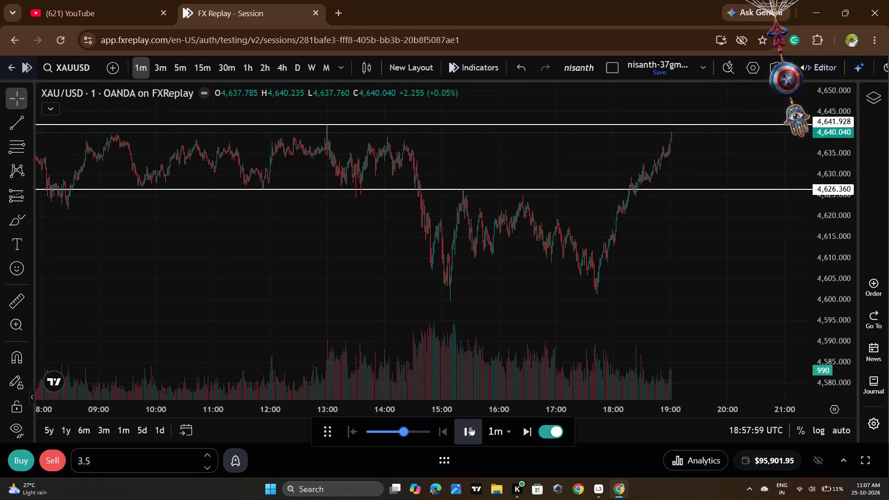
click(470, 426)
Draw a rectangle zone below the 4,641.928 ray, starting at 18:59 and spanning prices from about 4,638.7 to 4,639.9.
scroll(728, 208, up, 9)
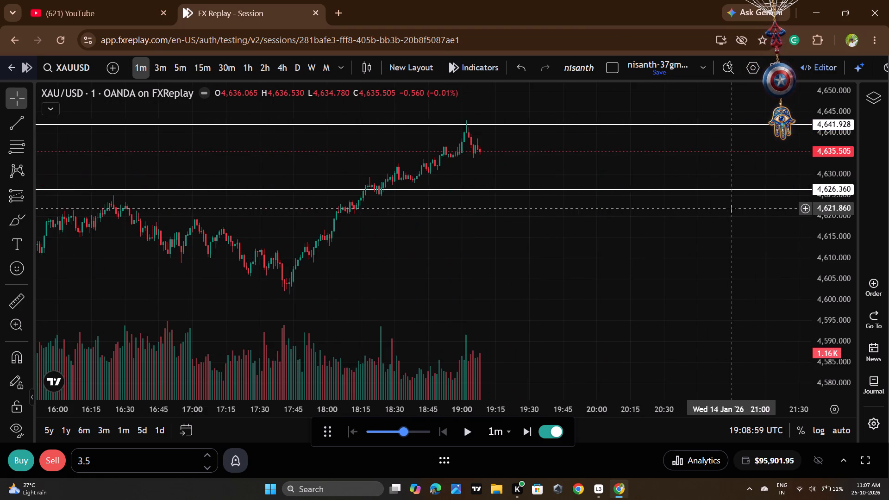
scroll(829, 192, up, 17)
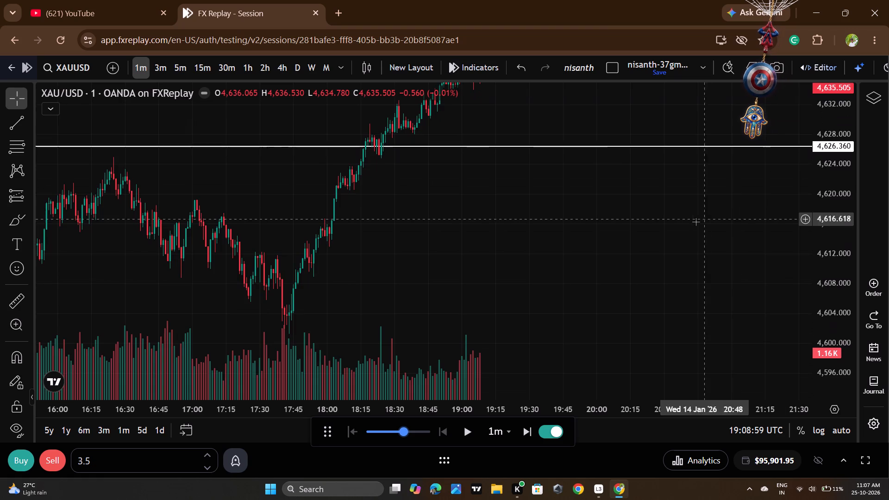
drag(695, 222, 696, 418)
scroll(842, 256, up, 7)
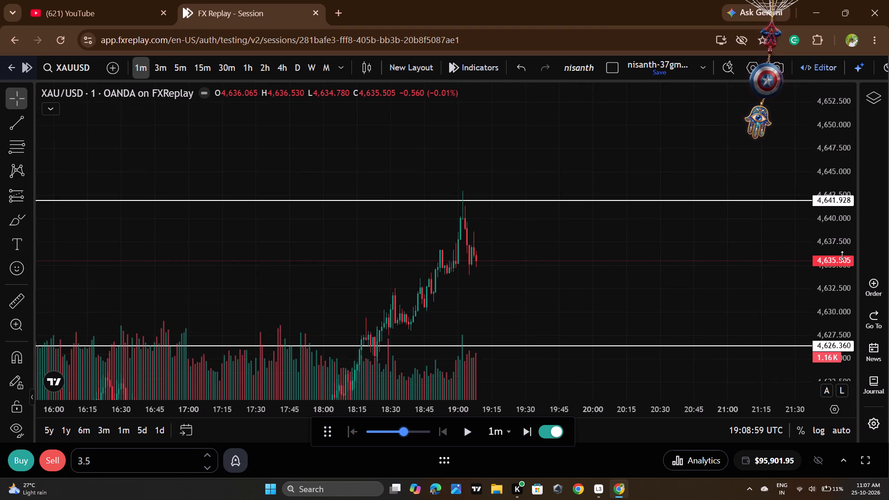
scroll(842, 255, up, 4)
scroll(587, 271, up, 5)
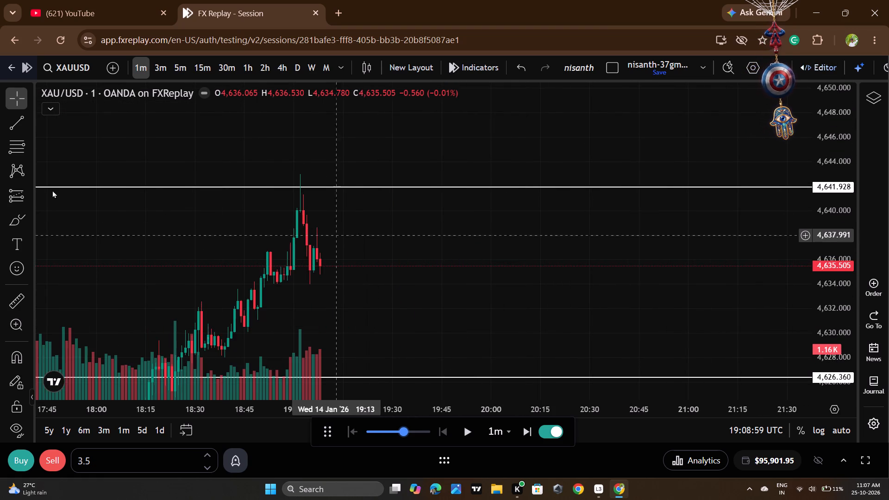
click(31, 218)
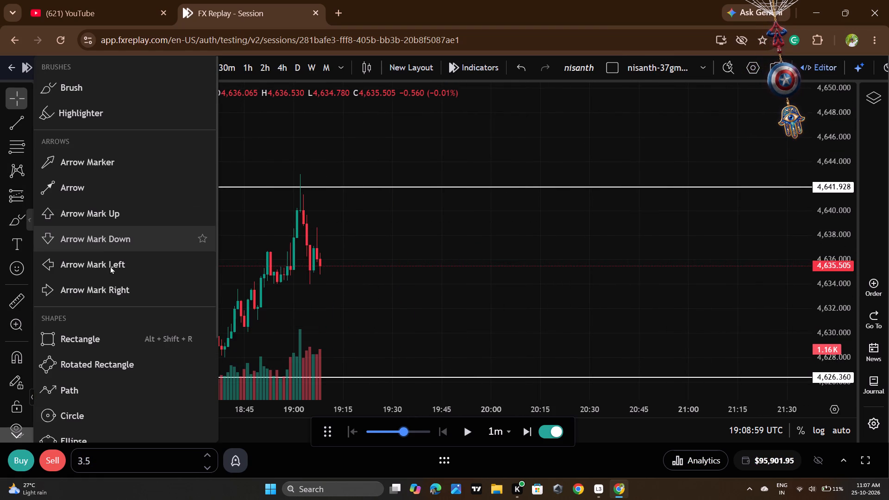
click(87, 350)
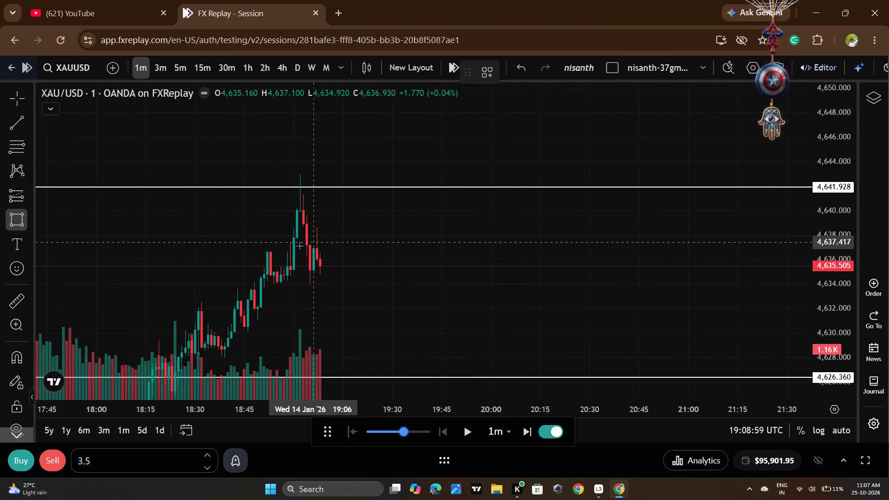
click(289, 227)
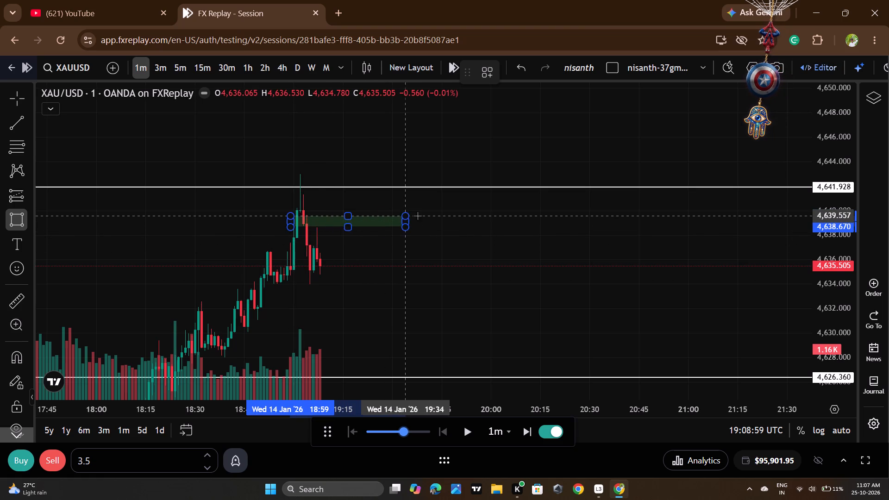
click(451, 212)
click(515, 230)
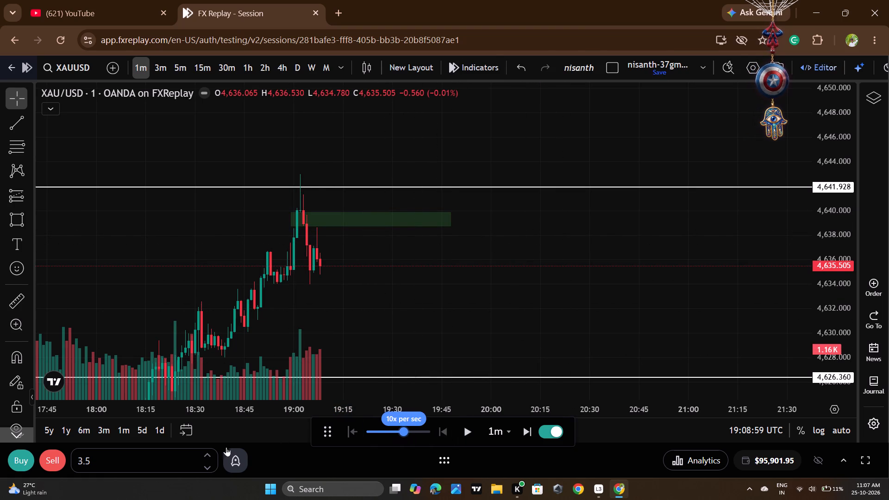
Place a market sell order for 3.5 lots of XAUUSD.
click(50, 453)
Add a stop loss to the sell position at 4,641.280, just below the 4,641.928 ray.
scroll(549, 273, down, 3)
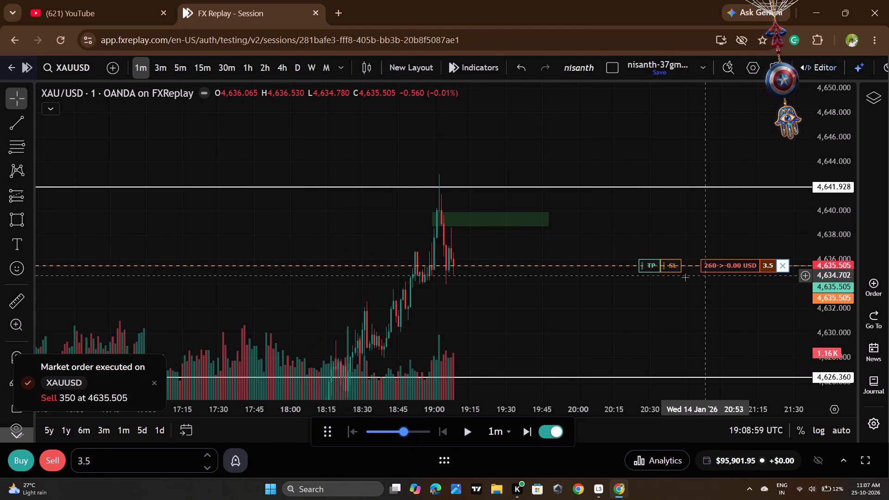
drag(672, 268, 668, 155)
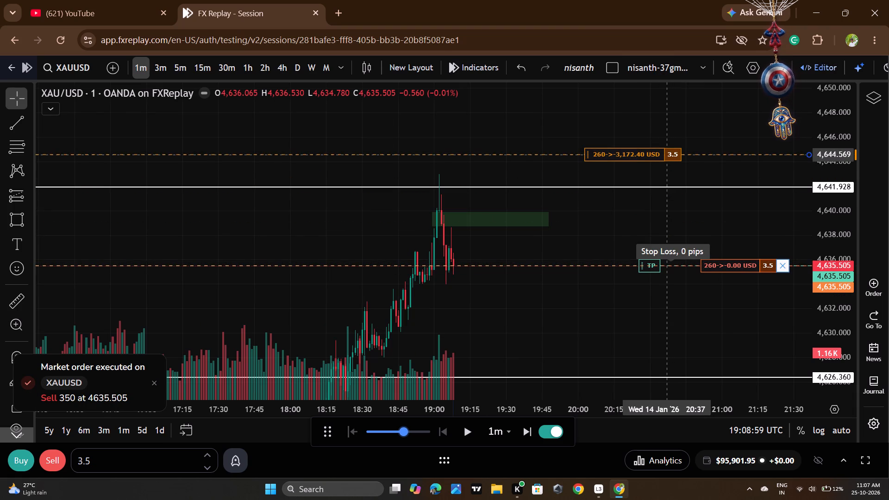
drag(668, 155, 665, 190)
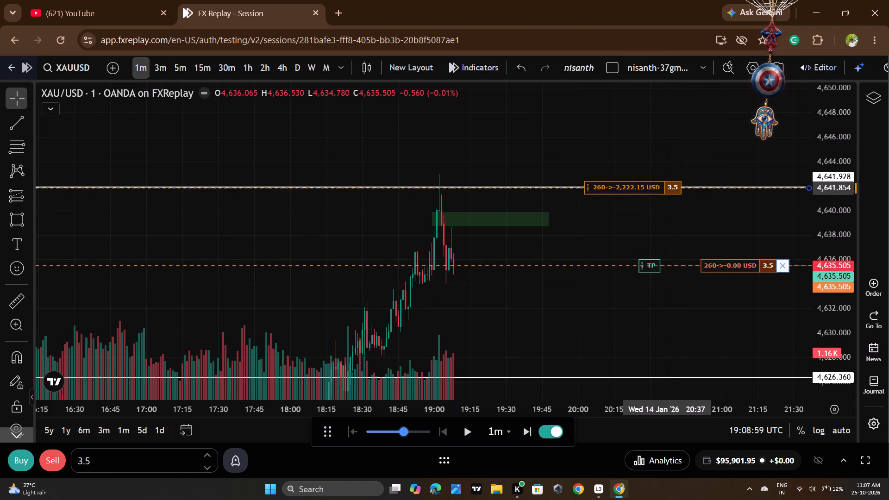
drag(665, 190, 665, 195)
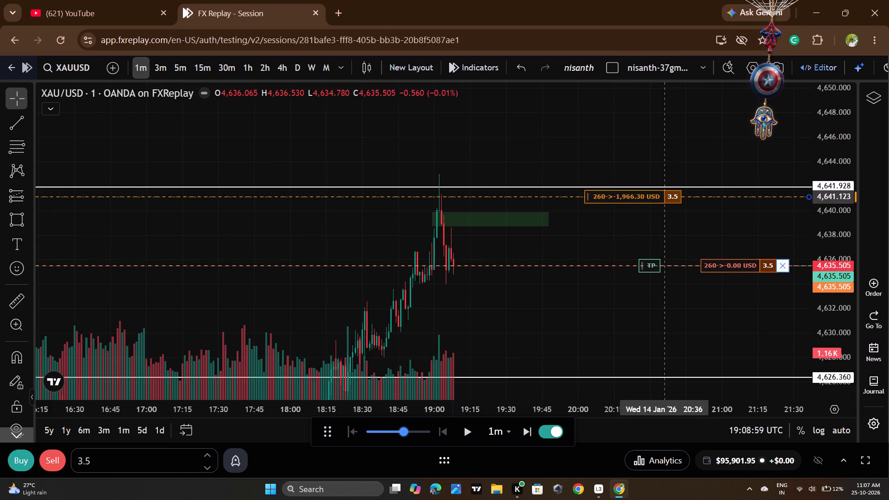
drag(665, 195, 666, 195)
Add a take profit to the sell position at 4,623.829, below the 4,626.360 ray.
scroll(666, 293, down, 3)
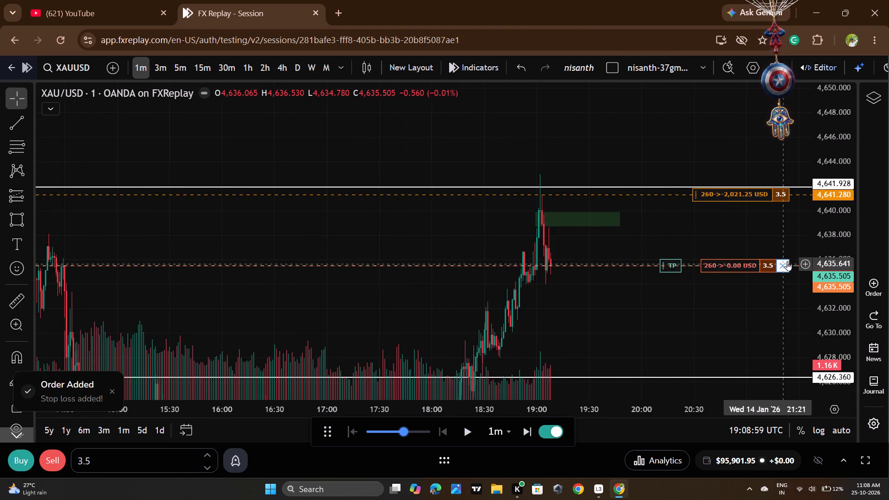
scroll(818, 252, down, 7)
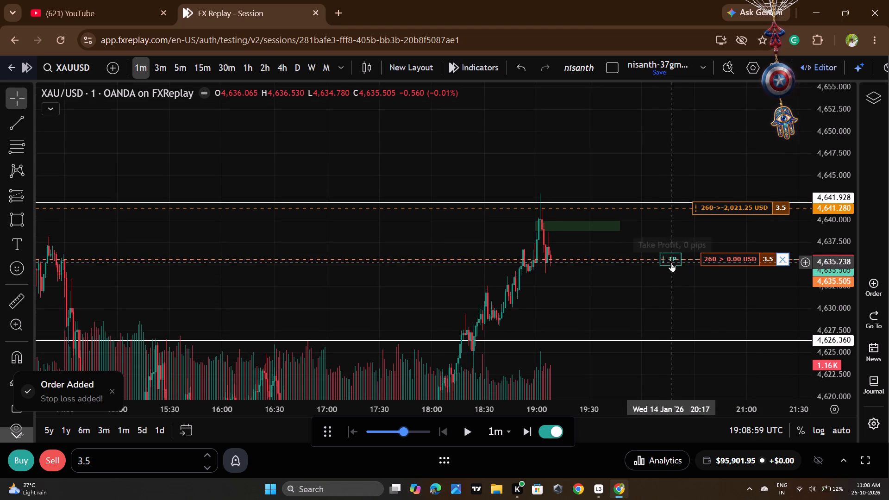
drag(671, 262, 667, 355)
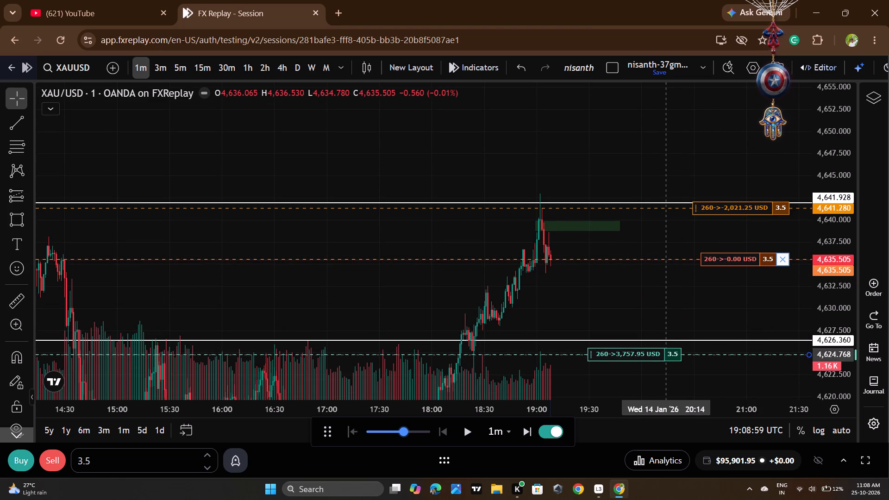
drag(667, 355, 664, 361)
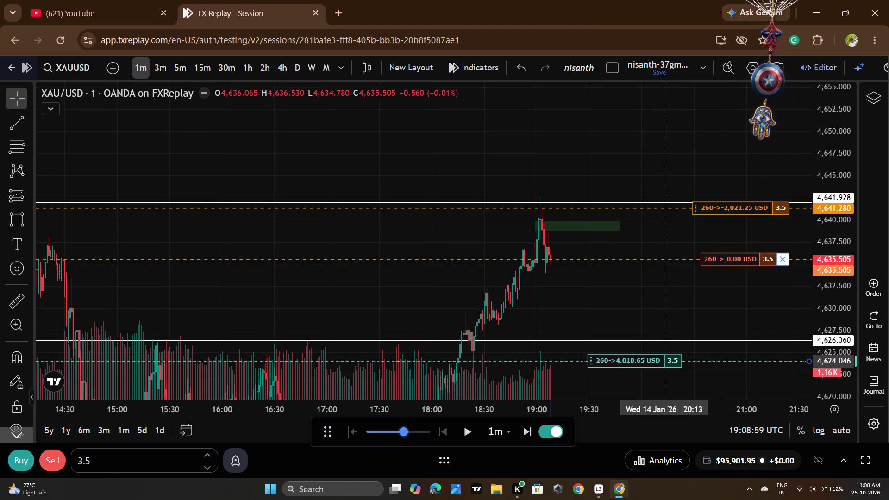
drag(664, 361, 664, 362)
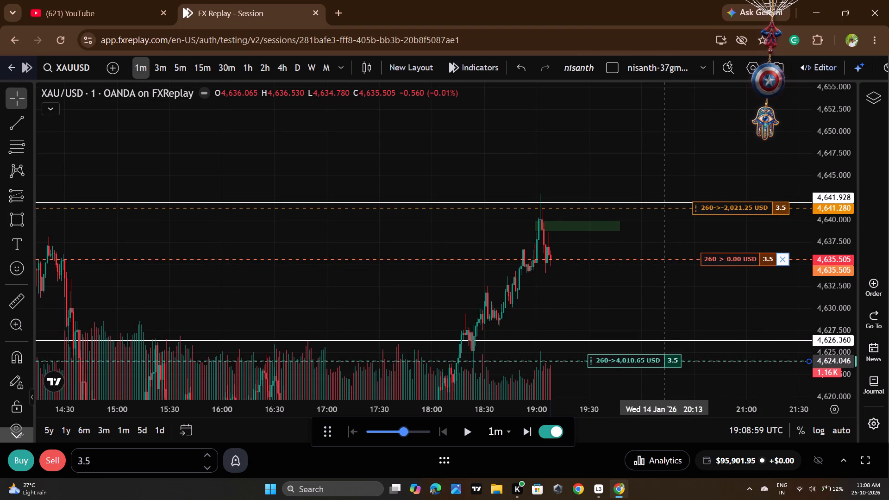
drag(664, 362, 664, 362)
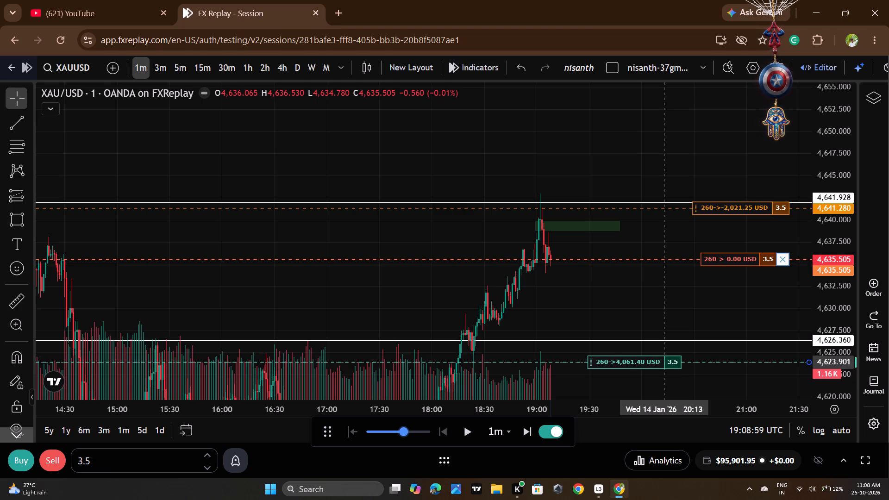
drag(664, 362, 664, 363)
drag(722, 293, 542, 232)
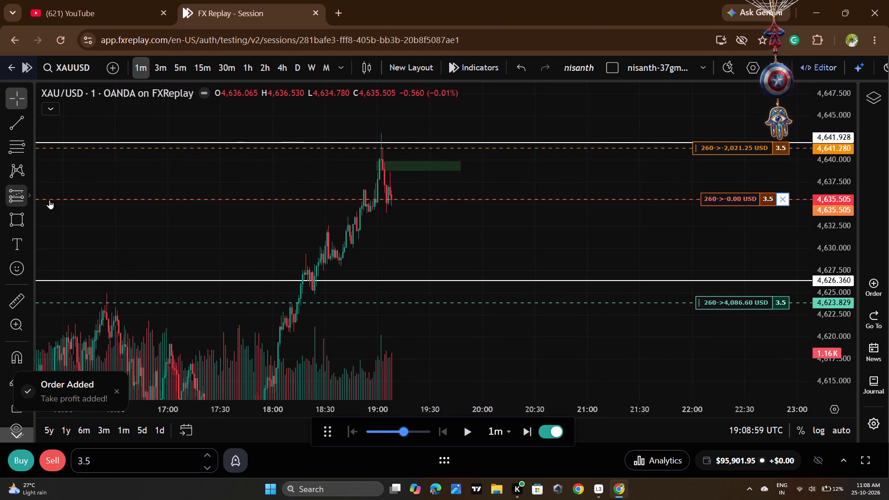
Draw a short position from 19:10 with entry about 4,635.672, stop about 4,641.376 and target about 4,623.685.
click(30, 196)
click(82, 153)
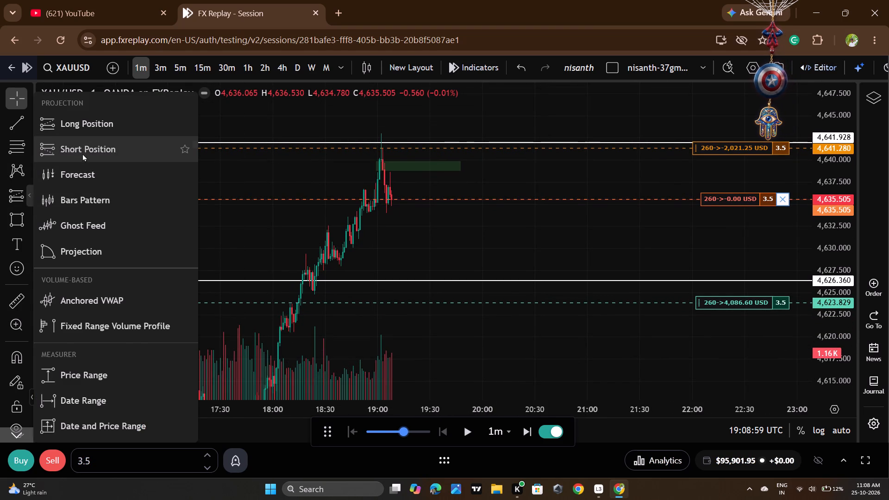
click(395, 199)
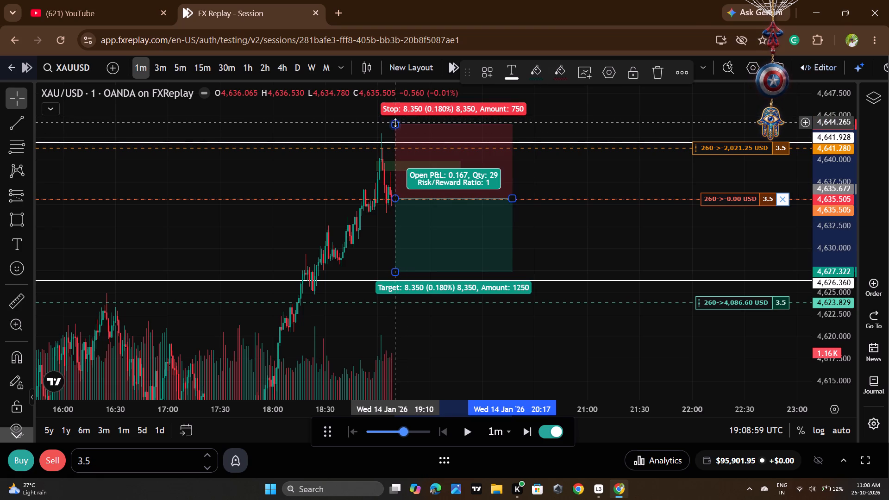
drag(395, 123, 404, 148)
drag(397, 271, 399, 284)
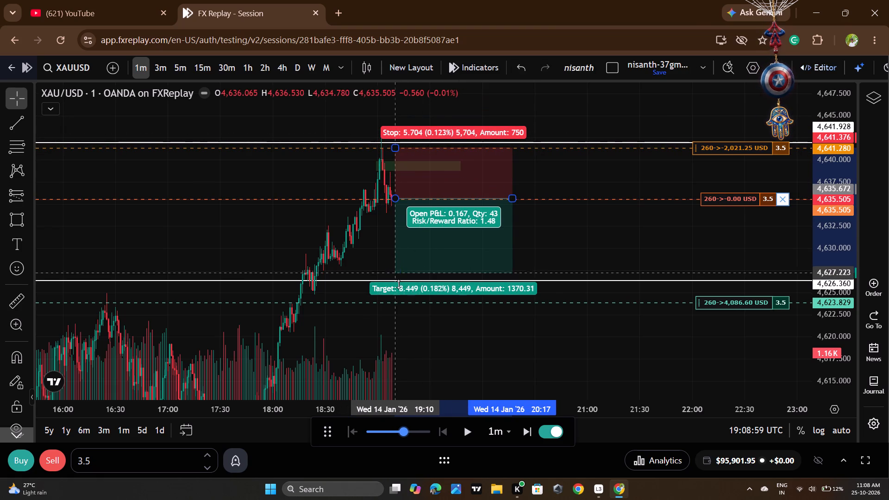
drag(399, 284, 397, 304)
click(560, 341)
Replay price in short bursts from 19:08:59 to about 19:54 with the sell position open.
click(475, 427)
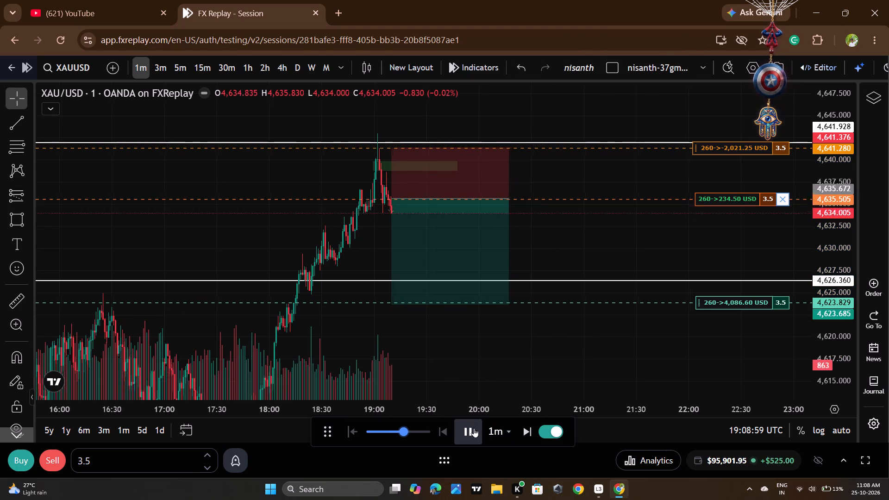
double_click(474, 428)
click(472, 428)
click(470, 429)
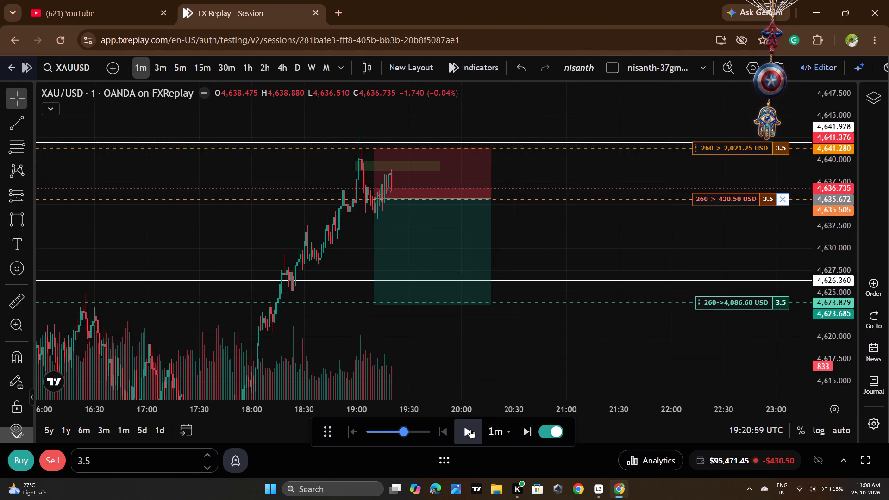
double_click(470, 429)
double_click(470, 429)
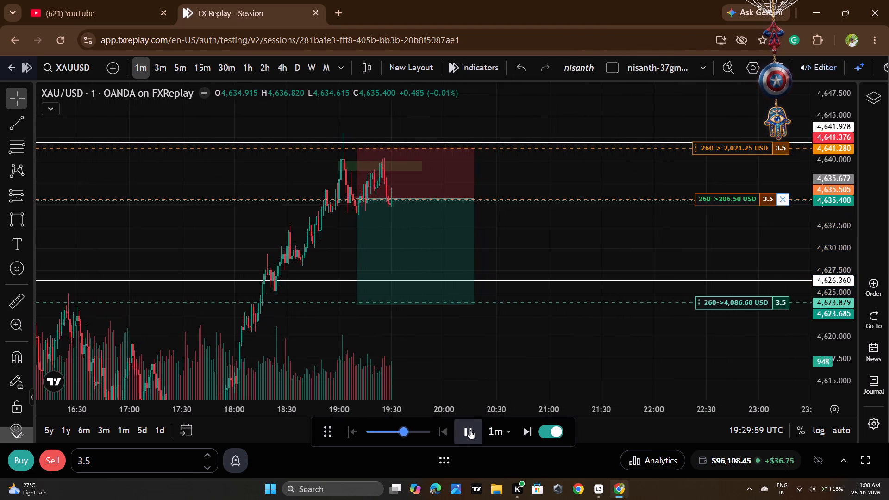
double_click(470, 430)
click(469, 431)
click(467, 433)
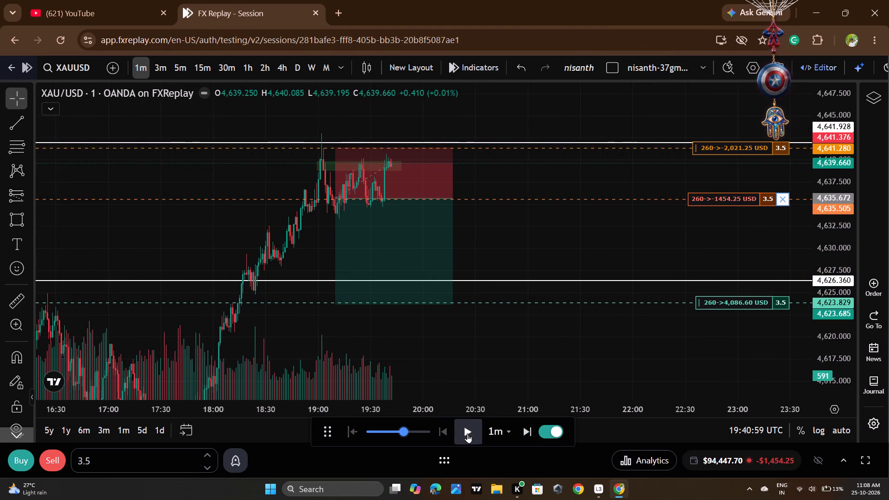
click(467, 433)
triple_click(467, 433)
triple_click(466, 433)
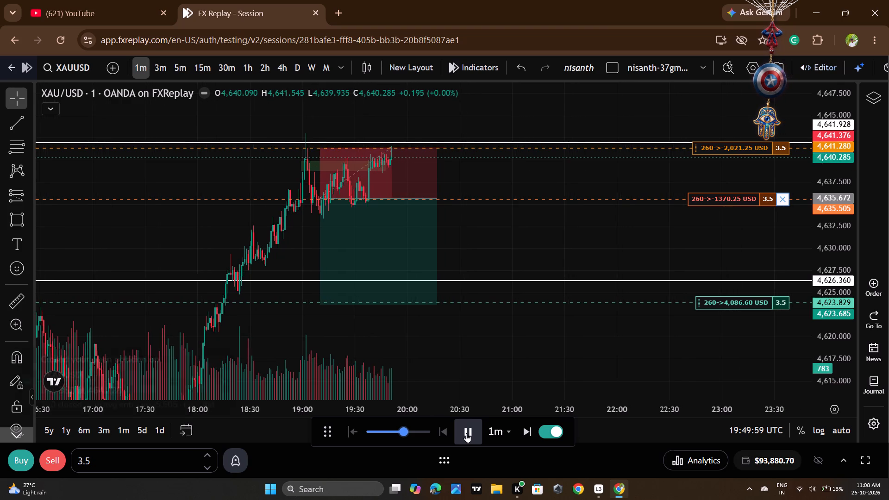
click(466, 433)
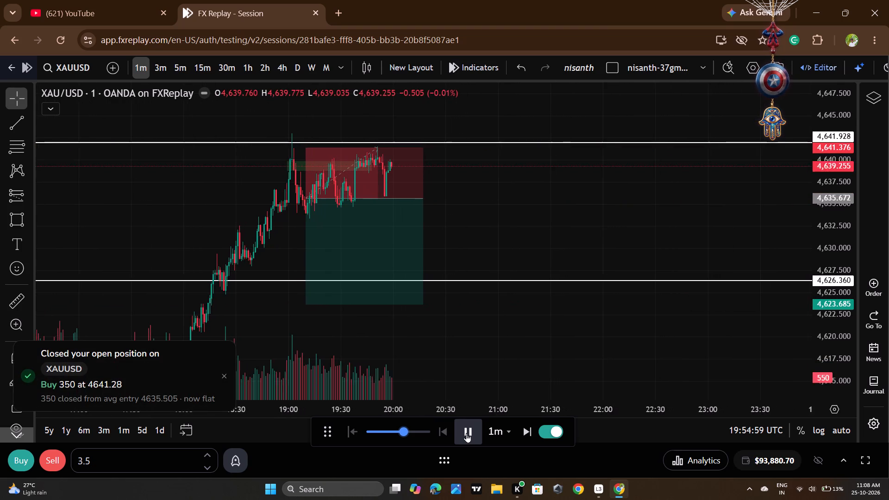
Continue the price replay, pausing and resuming it, and stop at 21:20:59 on 14 January.
double_click(466, 433)
click(466, 433)
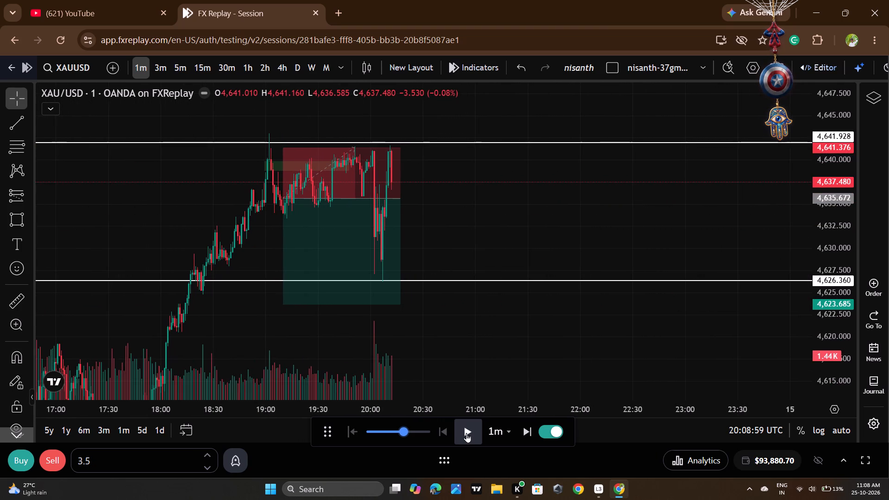
click(466, 433)
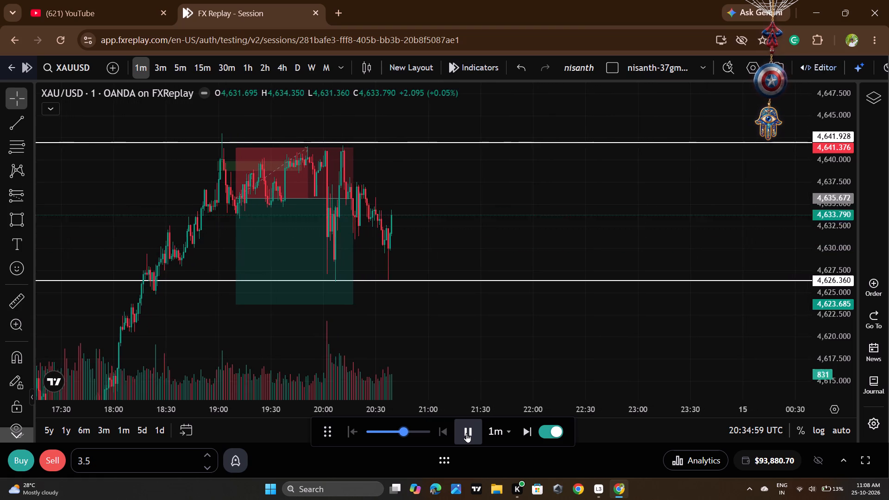
double_click(466, 433)
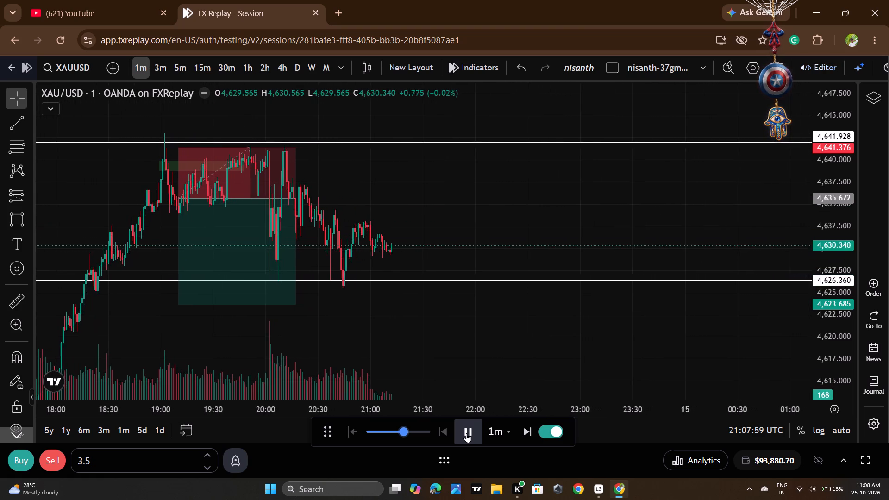
click(466, 433)
Measure the price move from the short position drawing's entry line up to the swing high near 20:11.
click(193, 255)
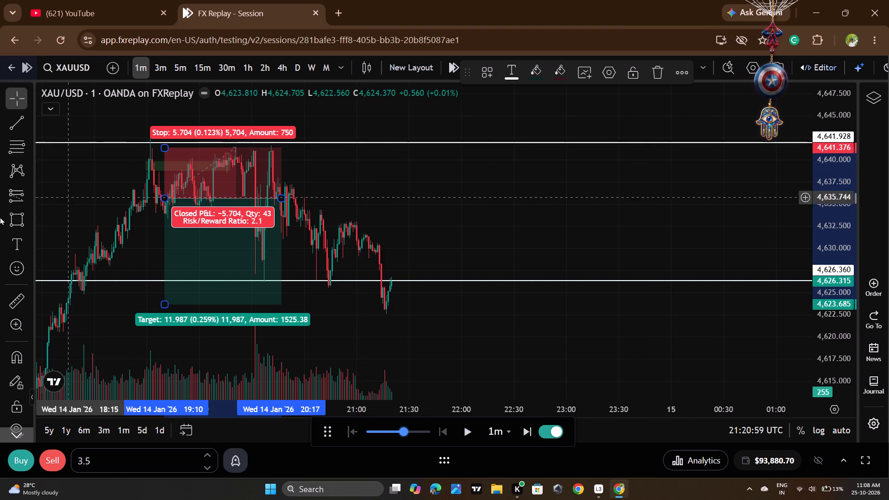
click(18, 308)
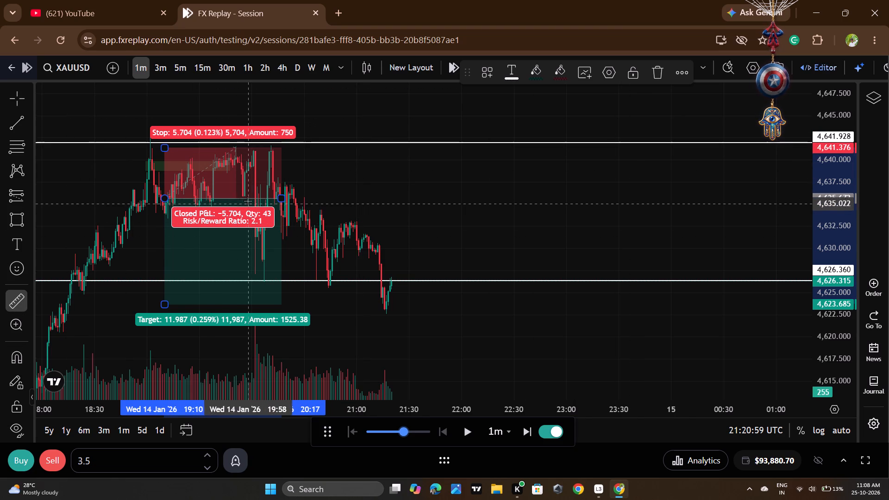
click(229, 200)
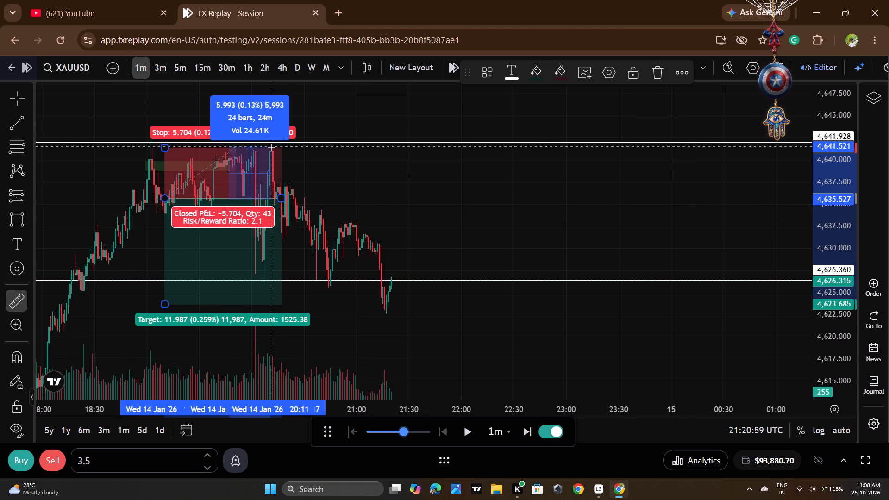
click(271, 147)
click(542, 214)
click(543, 214)
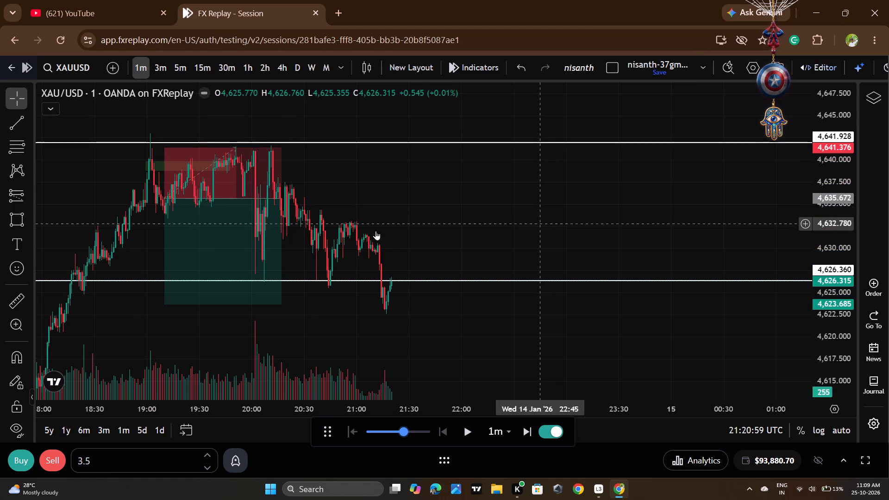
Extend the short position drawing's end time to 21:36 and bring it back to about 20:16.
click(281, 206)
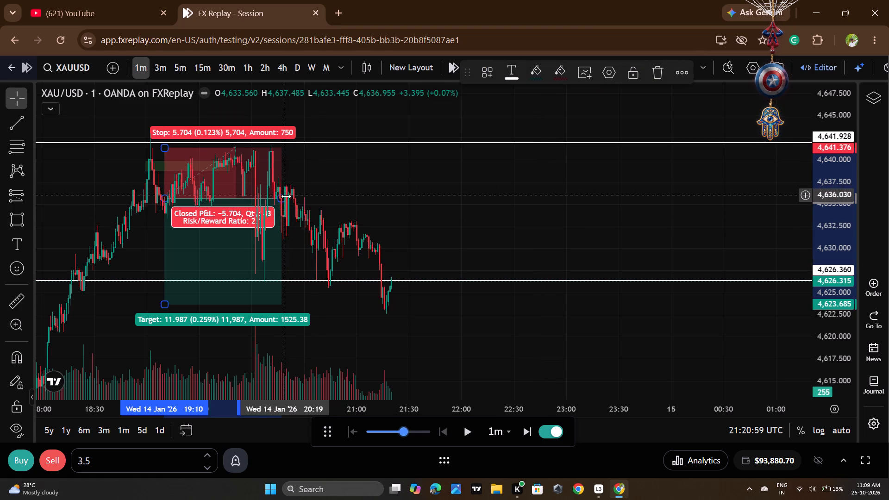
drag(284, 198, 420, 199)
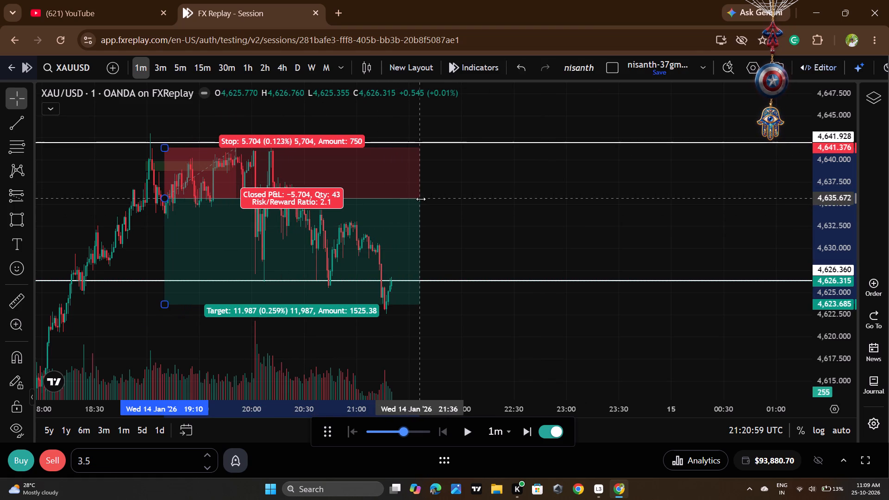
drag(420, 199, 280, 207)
Delete the short position drawing and the rectangle zone below the 4,641.928 ray.
click(256, 212)
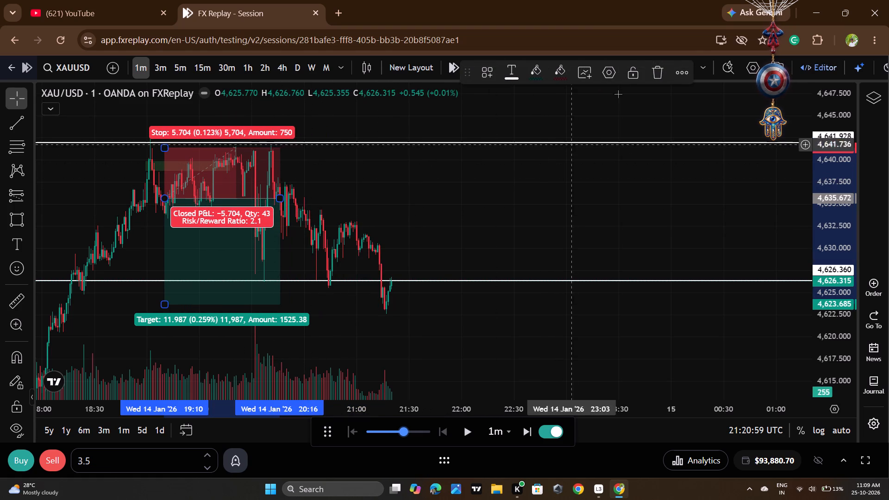
click(648, 67)
scroll(828, 319, down, 1)
scroll(857, 292, down, 4)
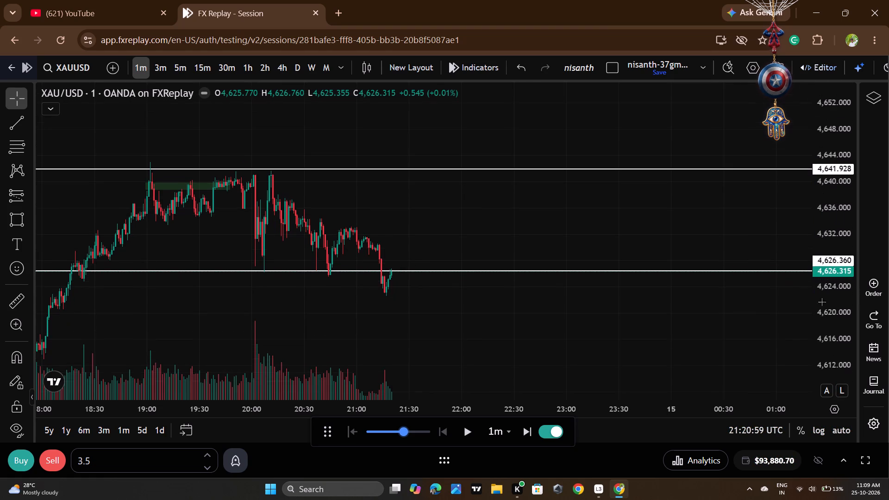
scroll(423, 279, down, 3)
click(358, 184)
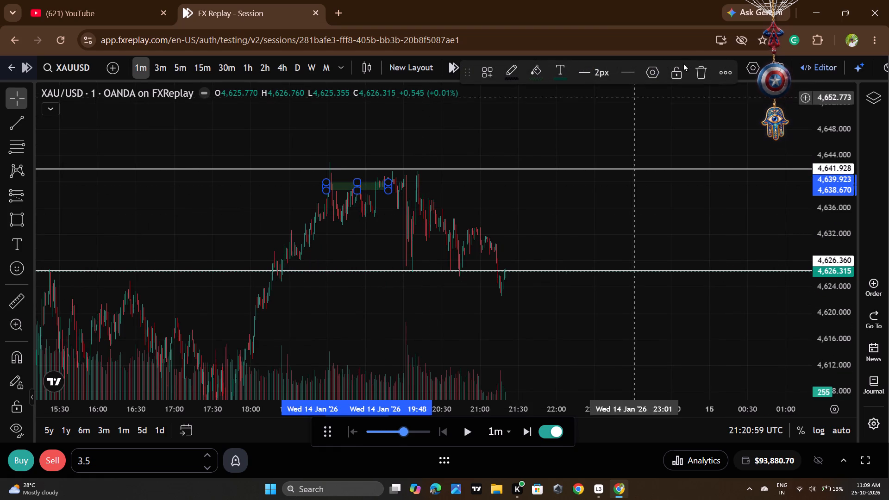
click(699, 67)
Move the 4,626.360 ray down to the swing low just after 15:00, at 4,599.592.
scroll(455, 198, down, 2)
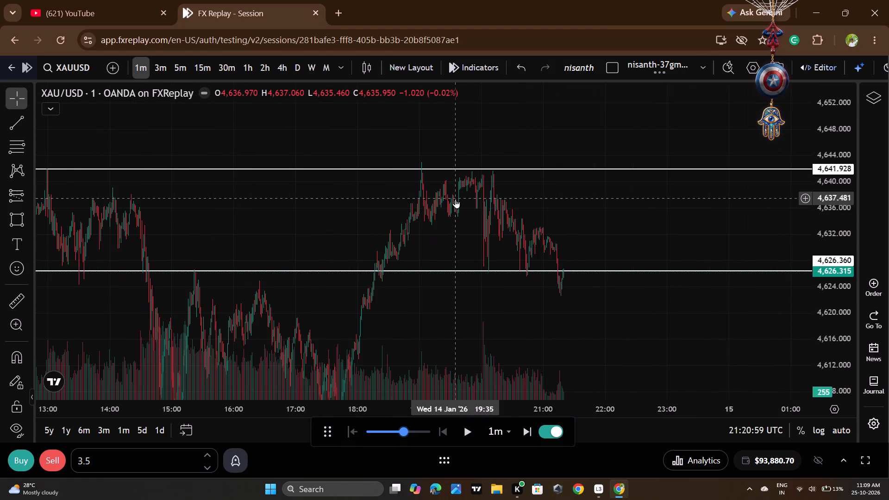
scroll(470, 214, down, 1)
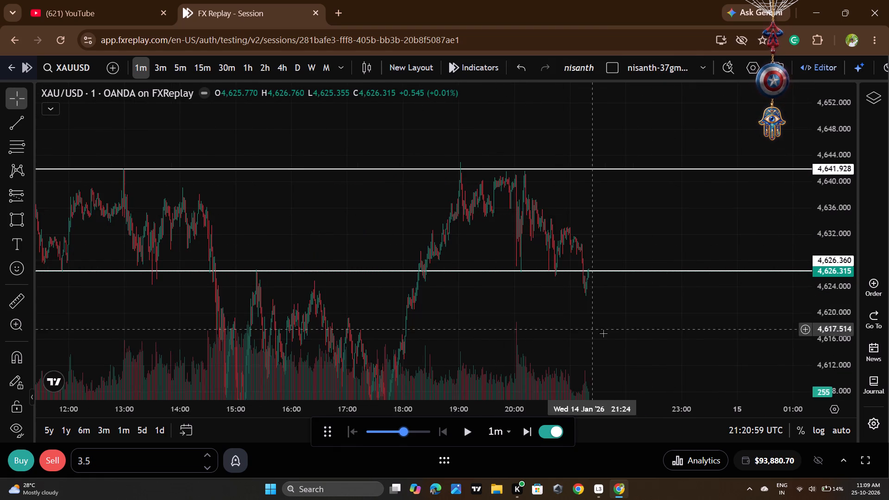
drag(602, 326, 483, 202)
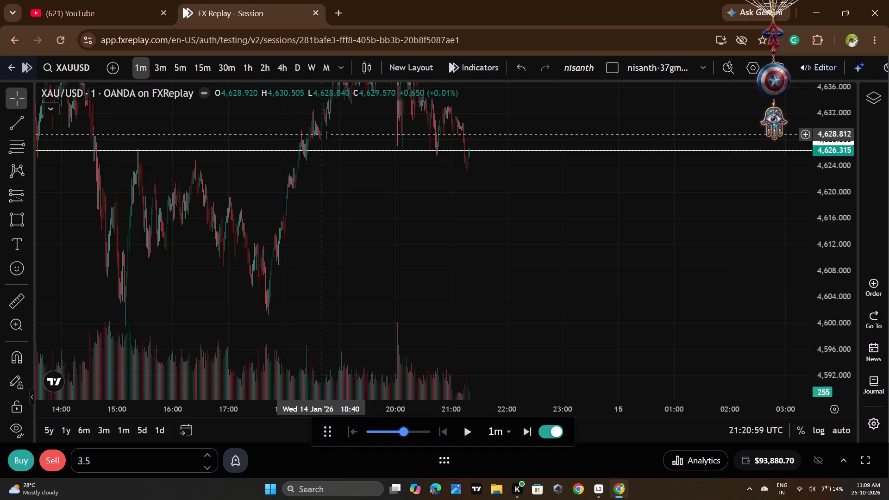
drag(351, 151, 338, 289)
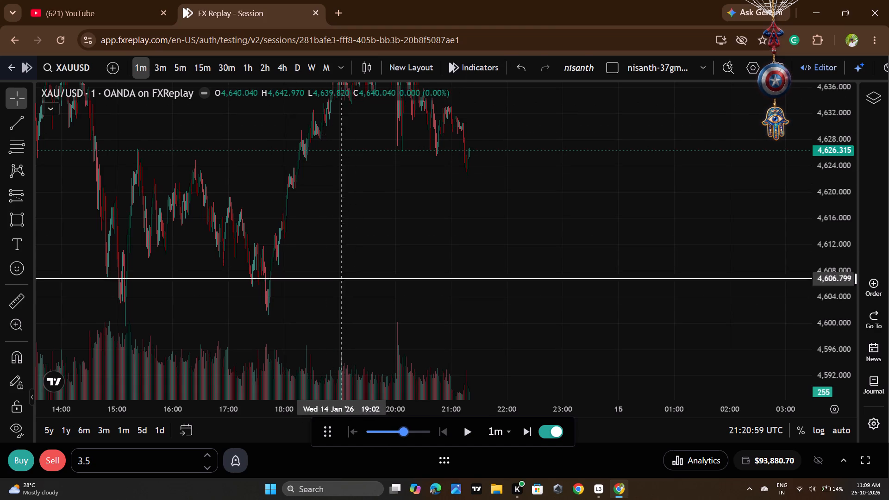
drag(338, 289, 305, 326)
click(472, 317)
Examine the 13–14 January price history against the 4,641.928, 4,599.592 and 4,573.041 rays.
drag(504, 301, 668, 219)
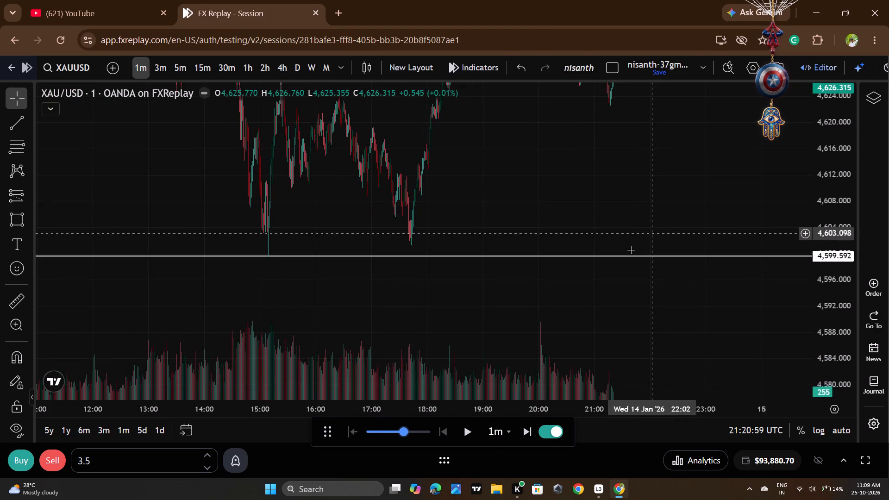
scroll(629, 250, down, 7)
scroll(818, 205, down, 4)
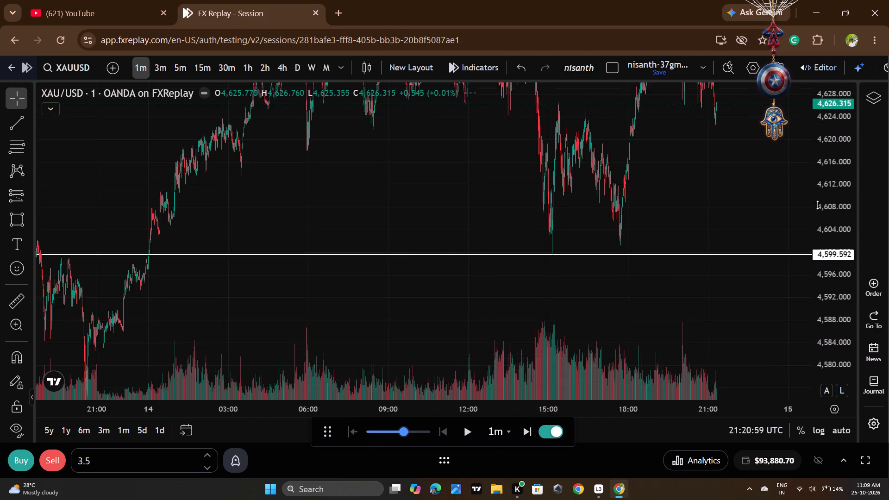
scroll(818, 205, down, 7)
scroll(552, 238, down, 2)
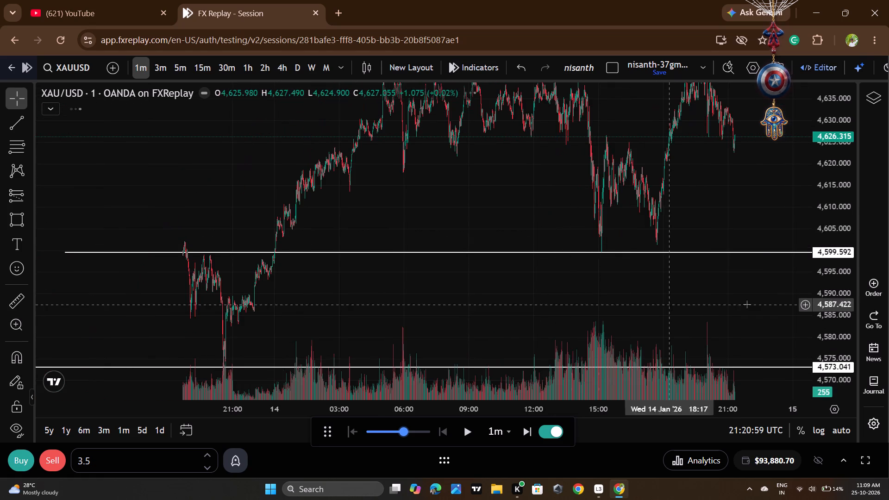
drag(673, 319, 408, 362)
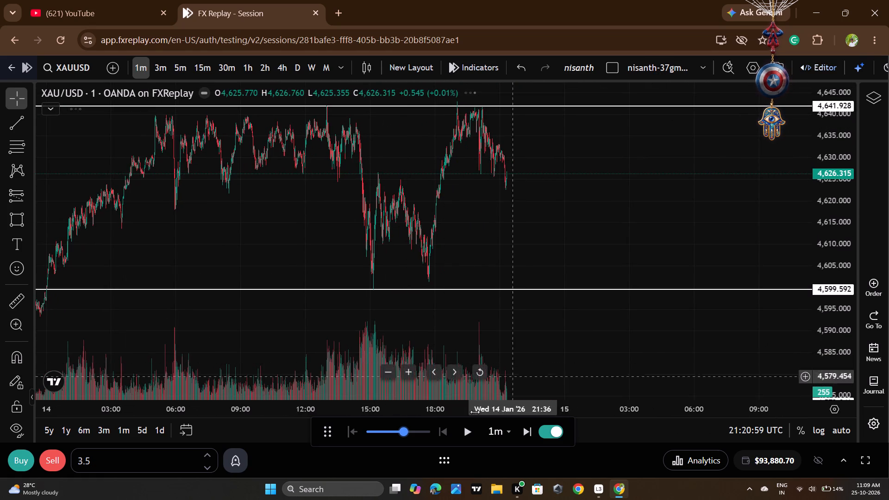
Raise the replay speed above 10x per second and replay price to 01:38:59 on 15 January.
click(424, 432)
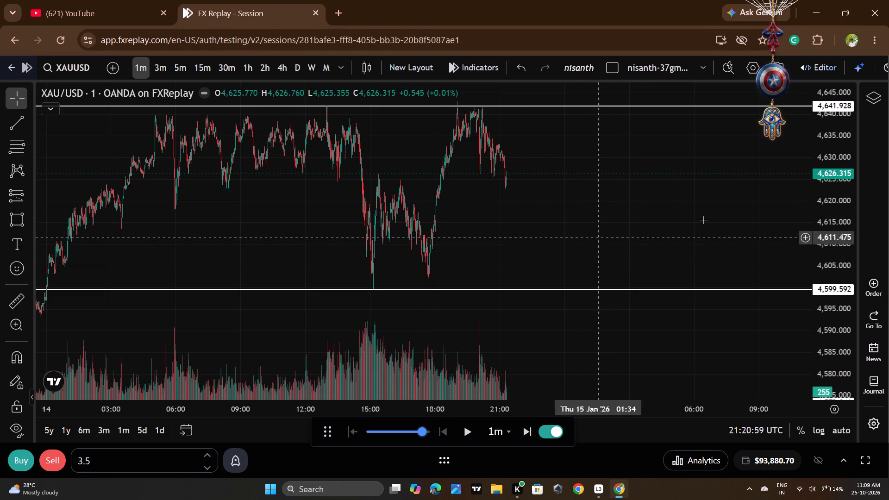
scroll(849, 238, down, 4)
scroll(621, 278, down, 2)
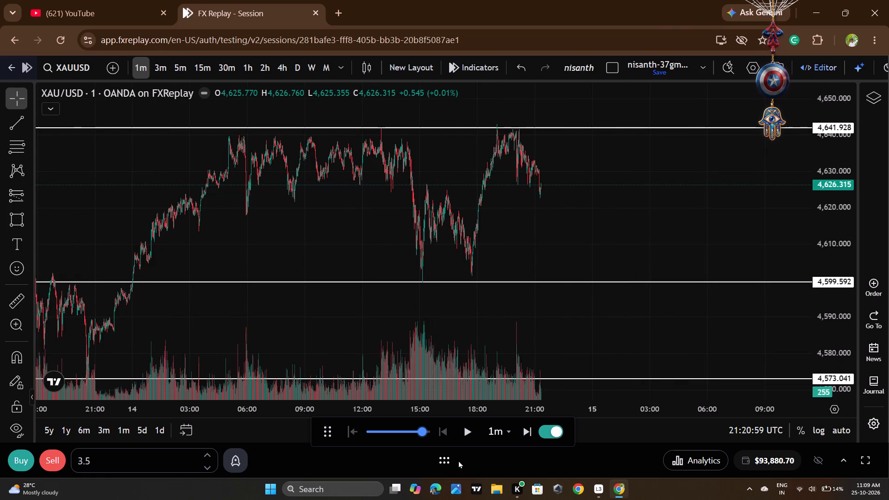
click(468, 439)
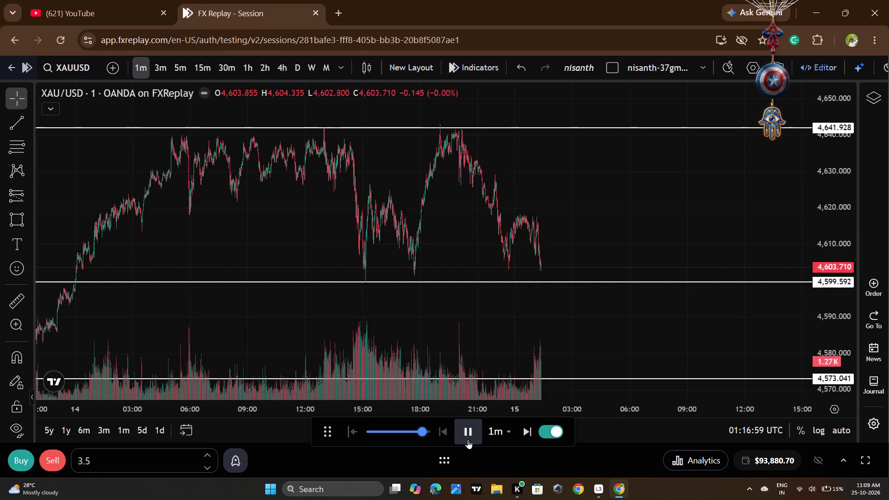
click(468, 439)
double_click(470, 439)
double_click(470, 439)
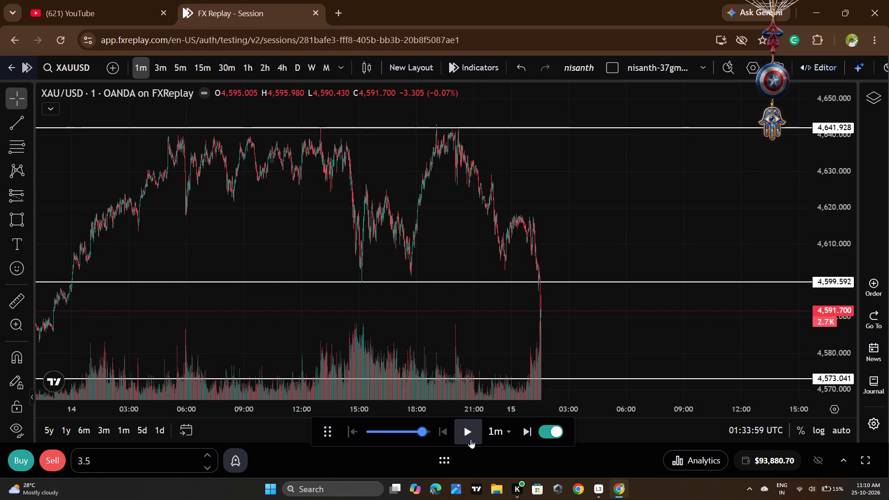
Replay price forward to 01:45:59 on 15 January.
scroll(472, 418, up, 5)
scroll(497, 375, up, 5)
drag(526, 346, 586, 242)
scroll(576, 240, up, 9)
drag(335, 247, 403, 250)
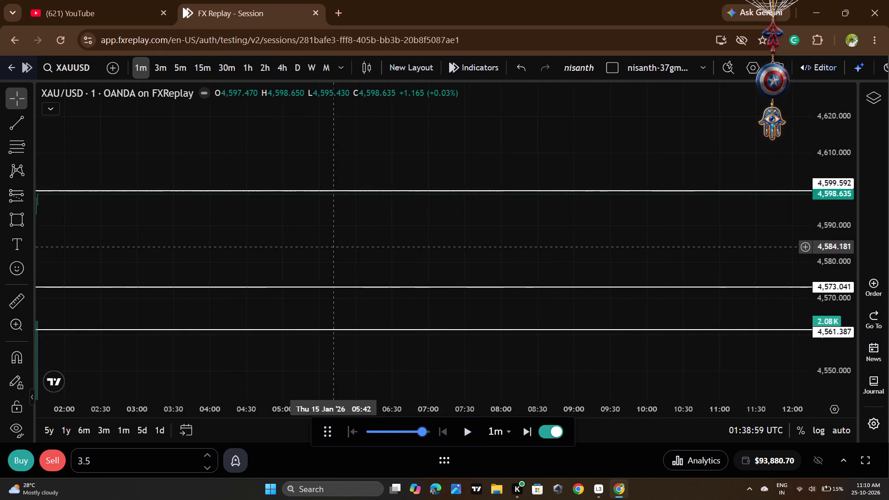
drag(403, 250, 608, 250)
double_click(463, 437)
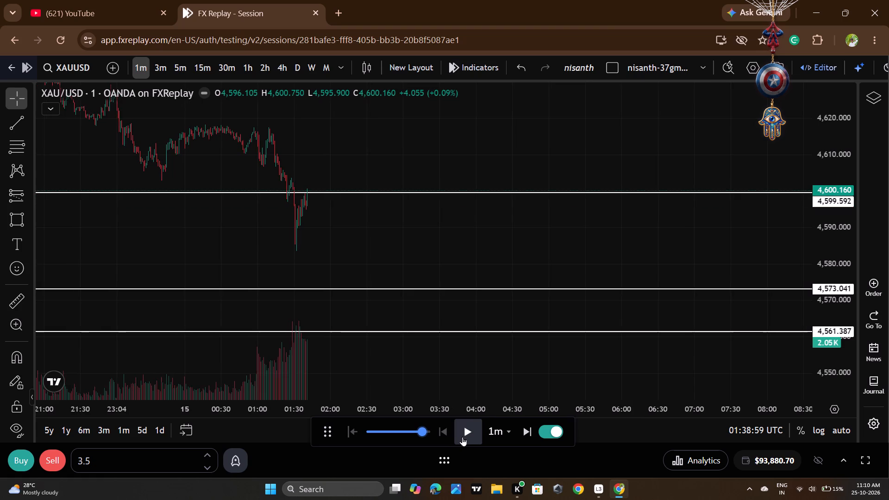
double_click(462, 437)
double_click(462, 437)
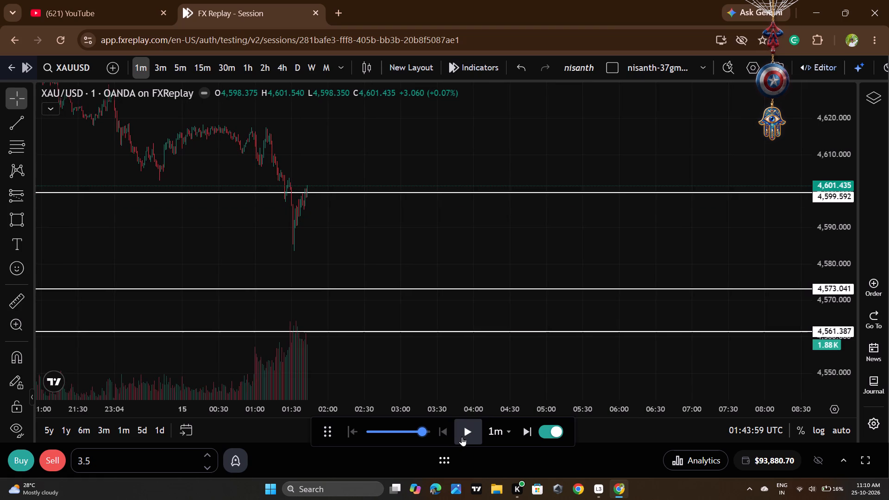
Draw a rectangle zone across the 4,599.592 ray from 01:29 to about 02:30, spanning about 4,596.5 to 4,600.9.
scroll(274, 281, down, 2)
scroll(276, 282, up, 11)
drag(228, 262, 277, 269)
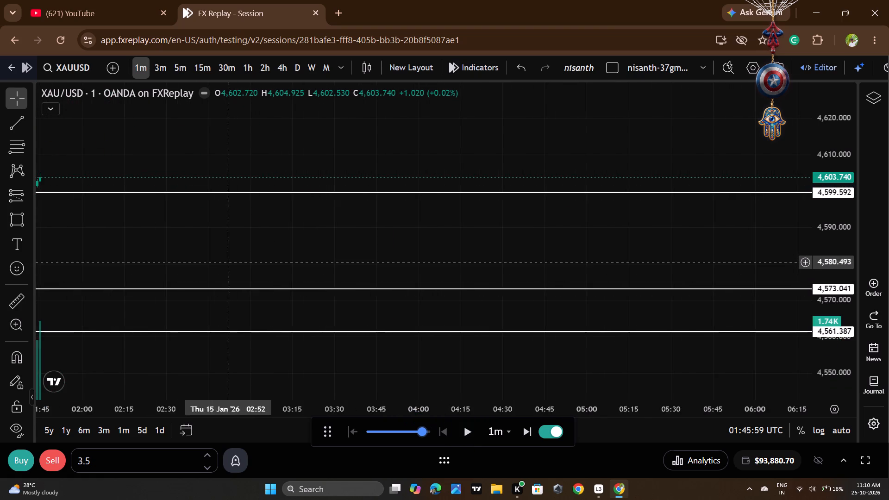
drag(277, 269, 722, 285)
scroll(816, 229, up, 4)
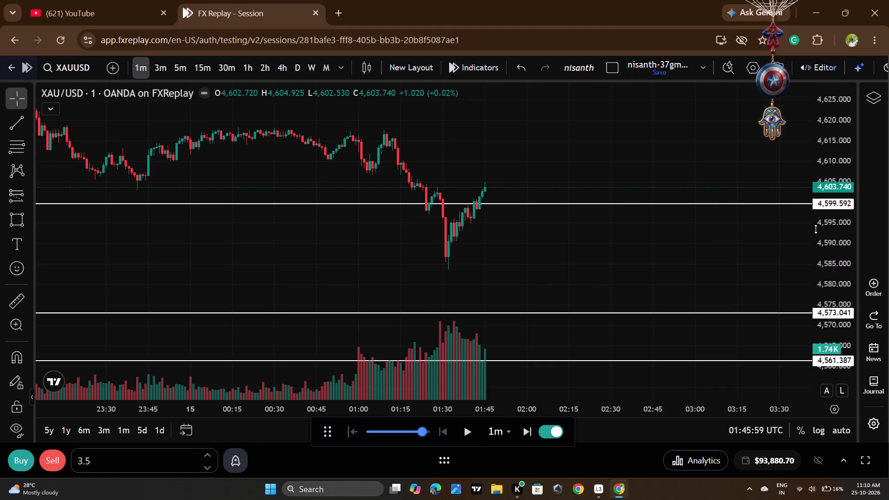
scroll(816, 229, up, 6)
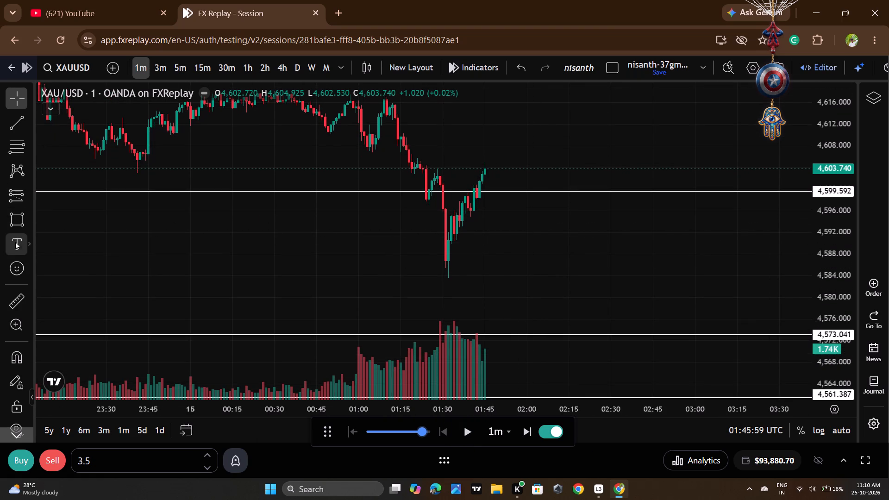
click(12, 224)
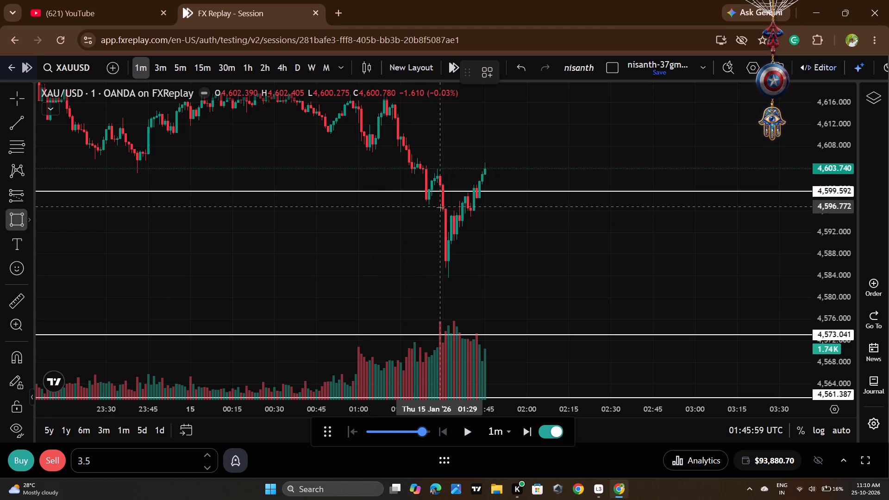
click(440, 208)
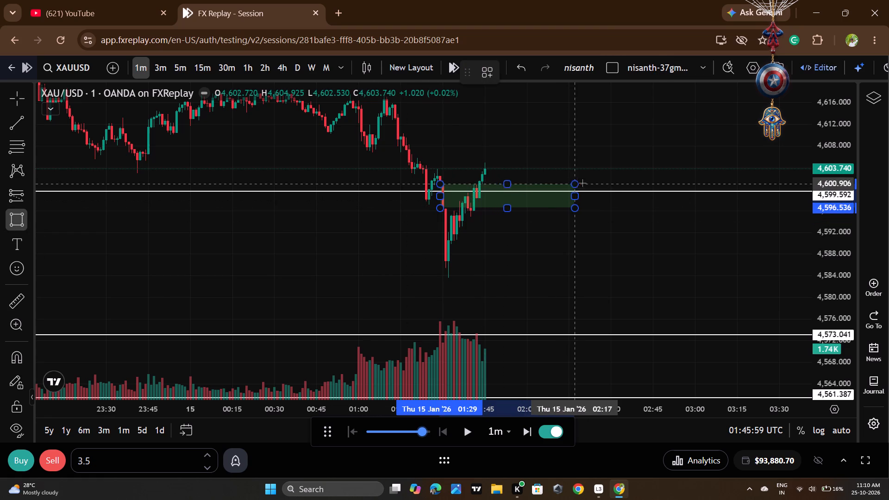
click(612, 184)
click(663, 224)
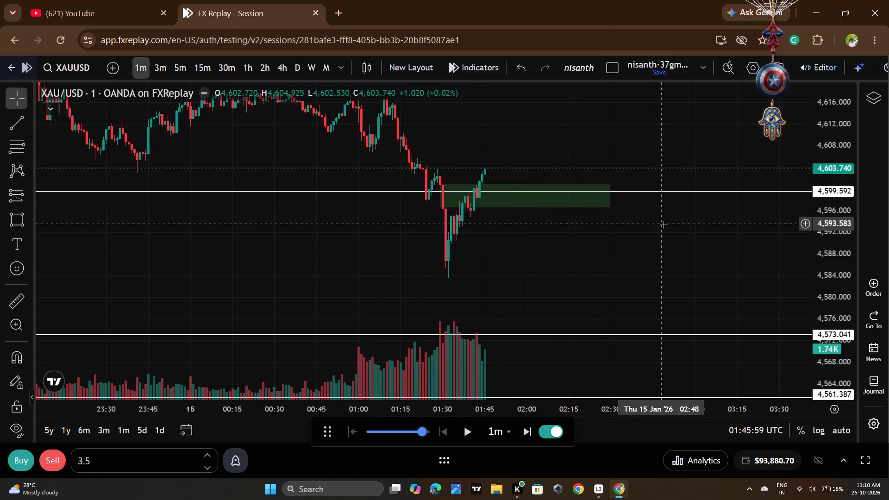
Set the replay speed to 8x per second and replay price to 01:50:59.
click(397, 433)
double_click(463, 431)
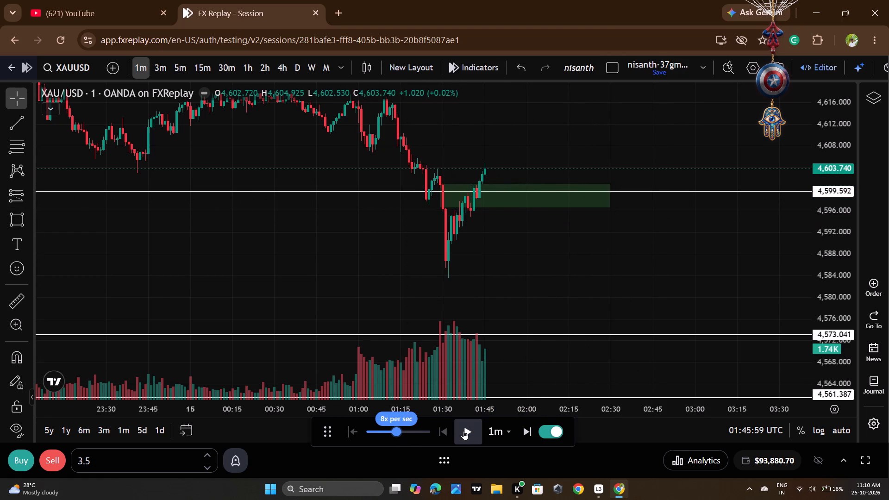
double_click(463, 432)
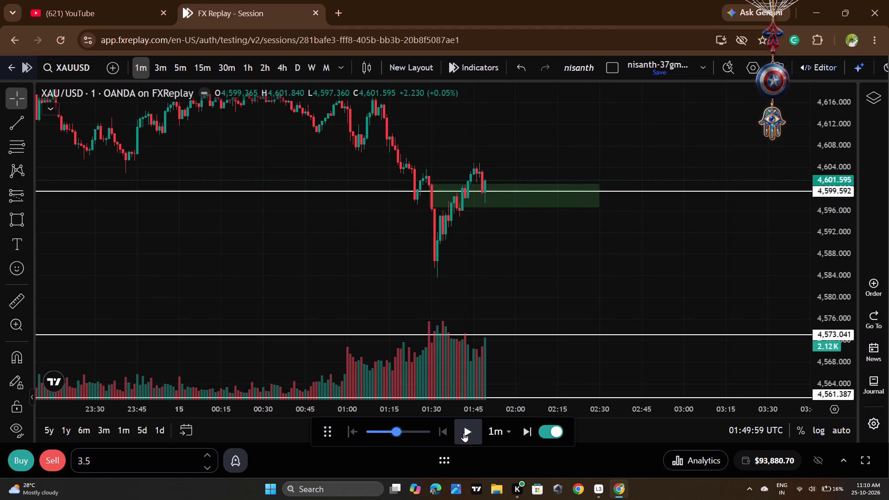
double_click(463, 432)
Buy 3.5 lots of XAUUSD at market and place the stop loss at 4,596.418, just below the rectangle zone.
click(25, 467)
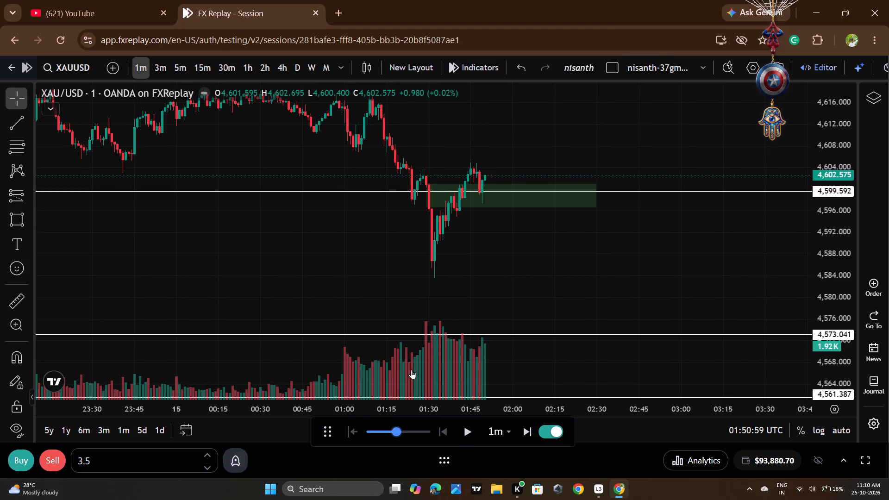
scroll(420, 353, down, 2)
drag(646, 272, 666, 348)
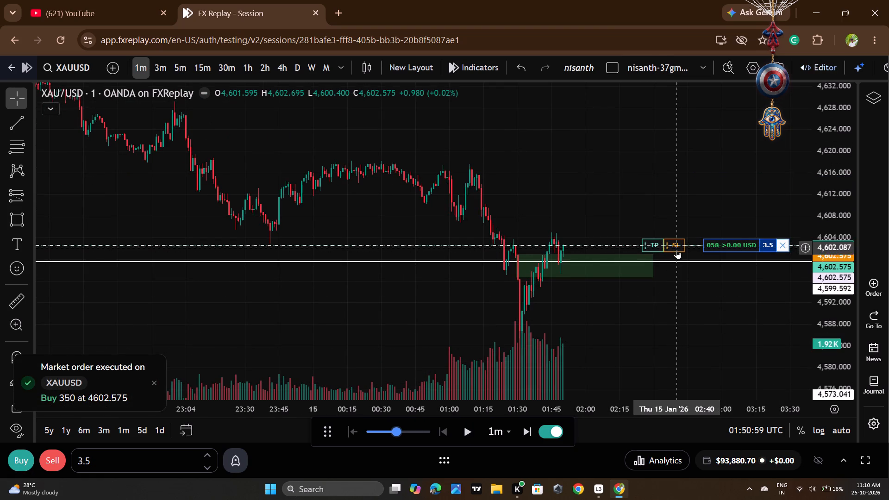
drag(676, 250, 680, 284)
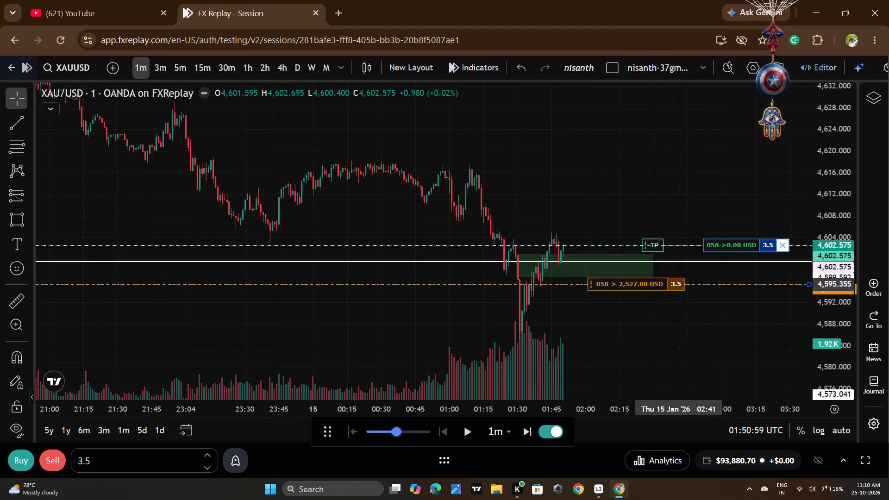
drag(680, 284, 682, 279)
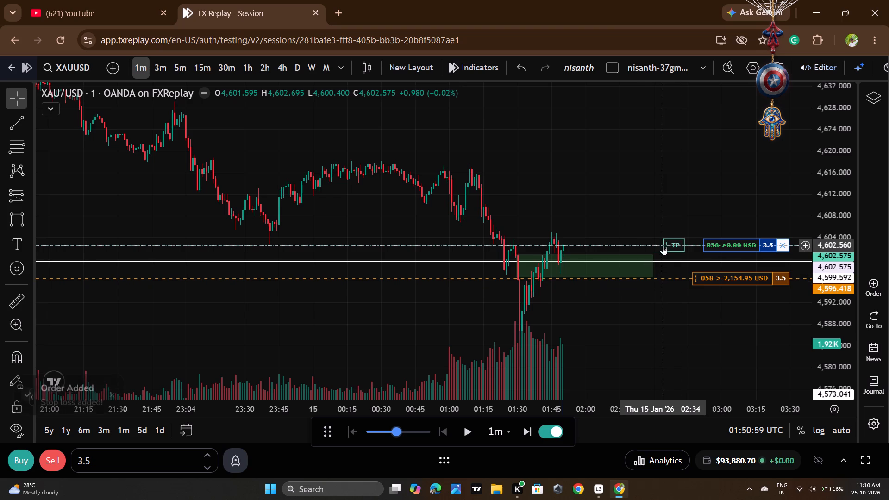
Place the open long's take profit at 4,614.726.
drag(676, 250, 678, 183)
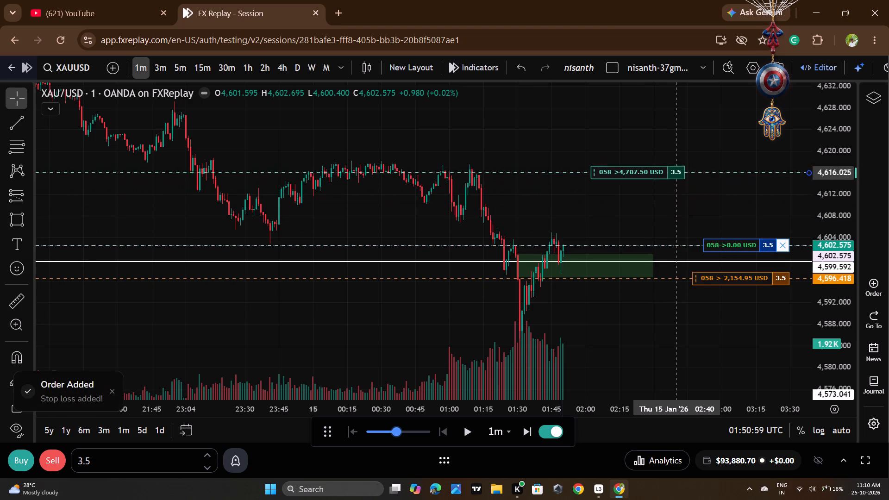
drag(678, 183, 678, 180)
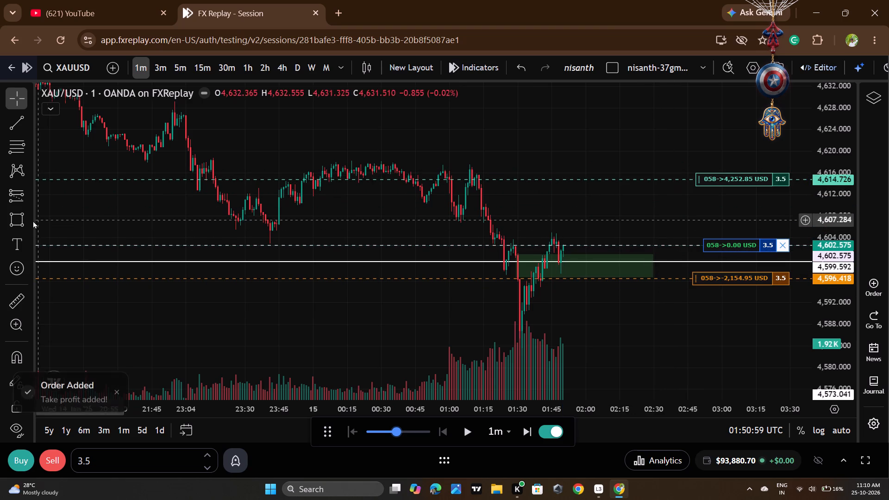
Draw a long position from the 01:50 candle with entry at 4,602.678, stop at 4,596.418 and target at 4,614.844.
click(26, 201)
click(91, 126)
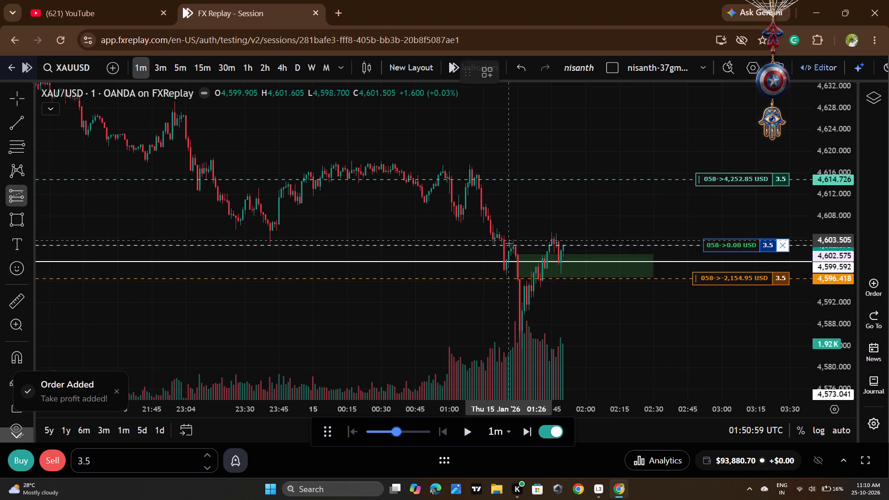
click(563, 245)
drag(564, 299, 567, 284)
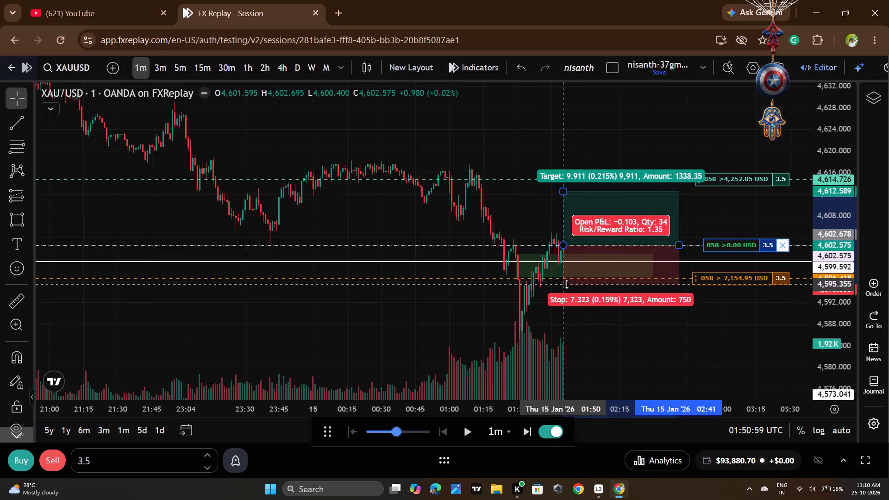
drag(567, 284, 567, 279)
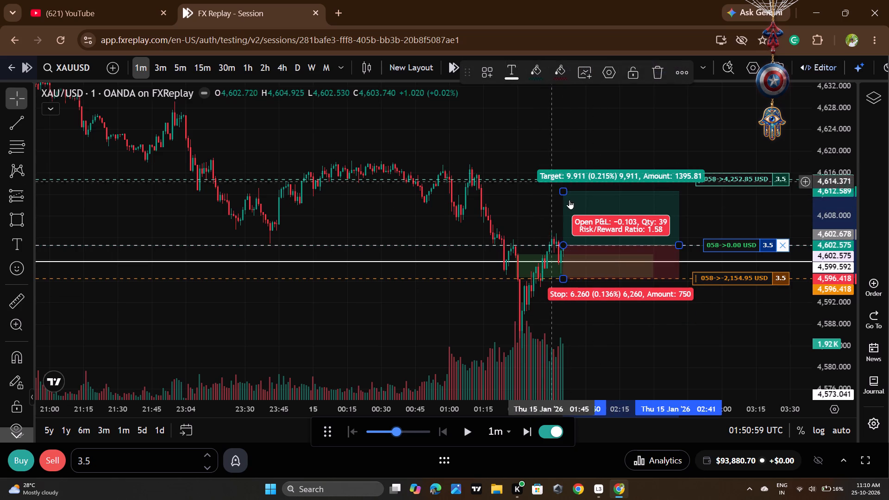
drag(563, 194, 563, 182)
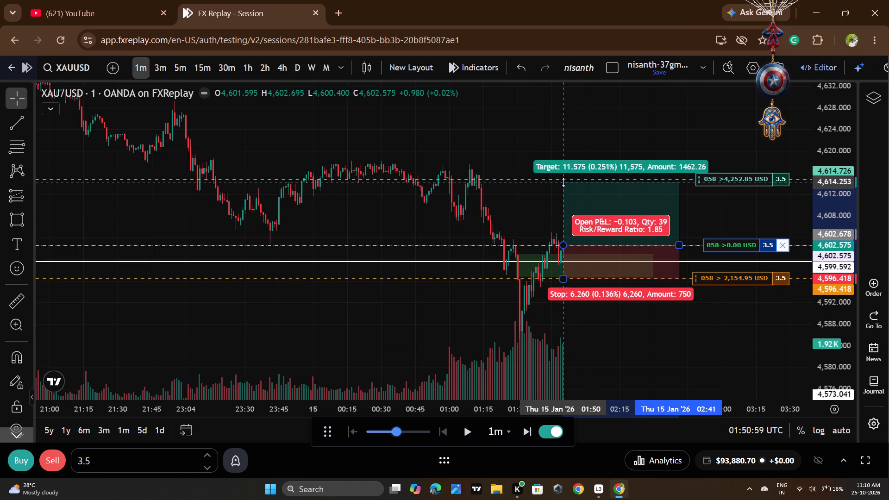
drag(563, 182, 563, 181)
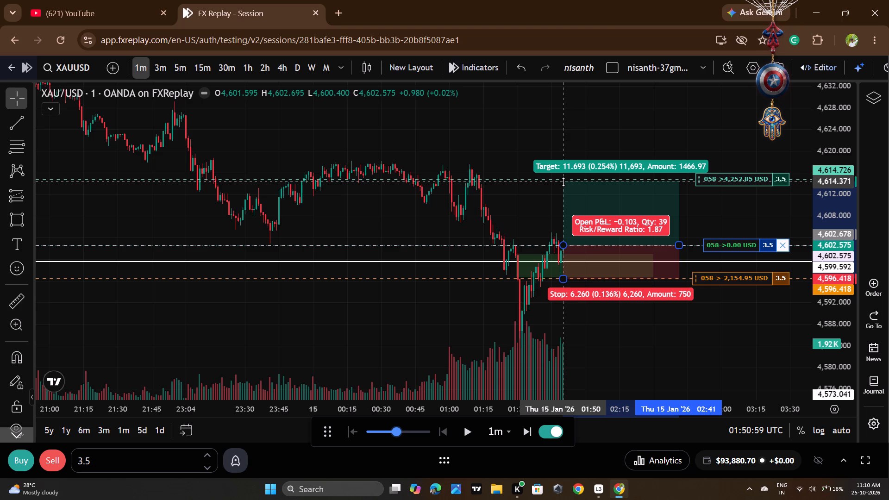
drag(563, 181, 563, 180)
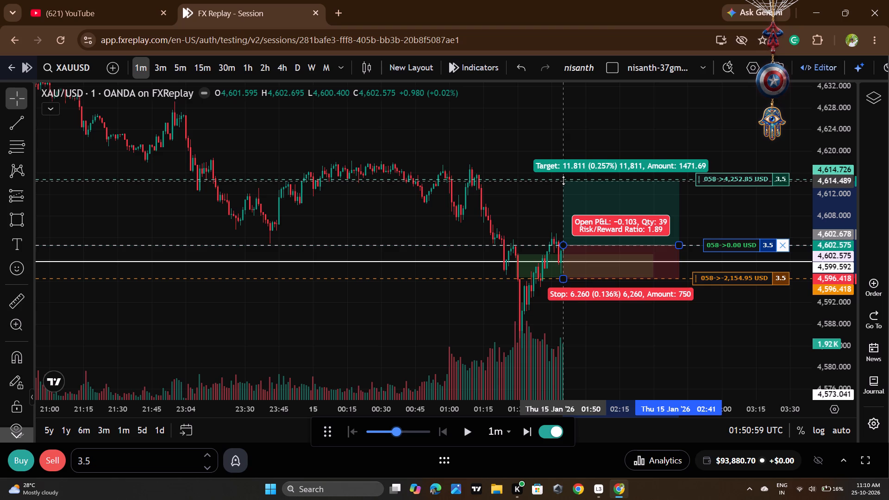
drag(563, 180, 563, 179)
scroll(813, 229, up, 3)
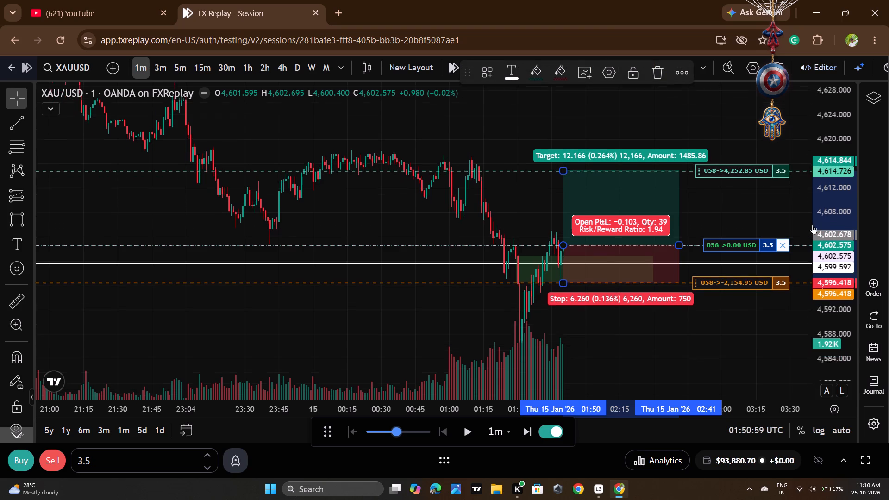
scroll(812, 225, up, 6)
scroll(828, 231, down, 2)
scroll(855, 239, up, 8)
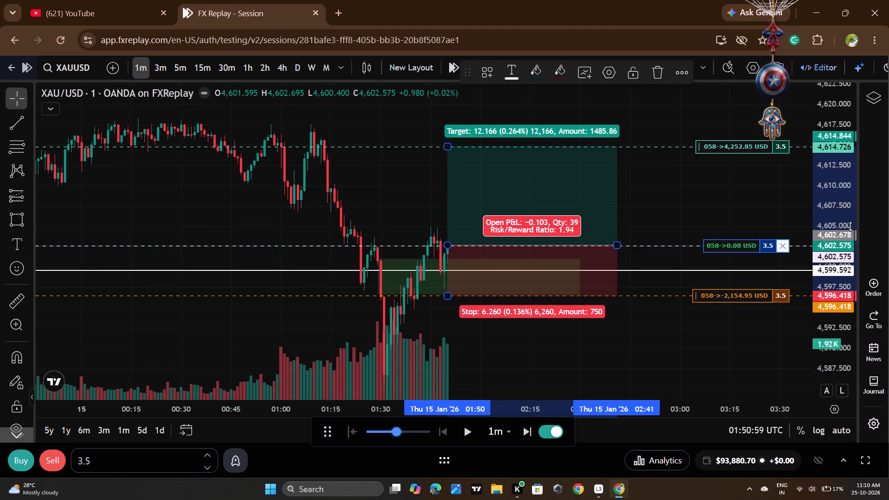
scroll(851, 226, up, 12)
scroll(711, 211, down, 3)
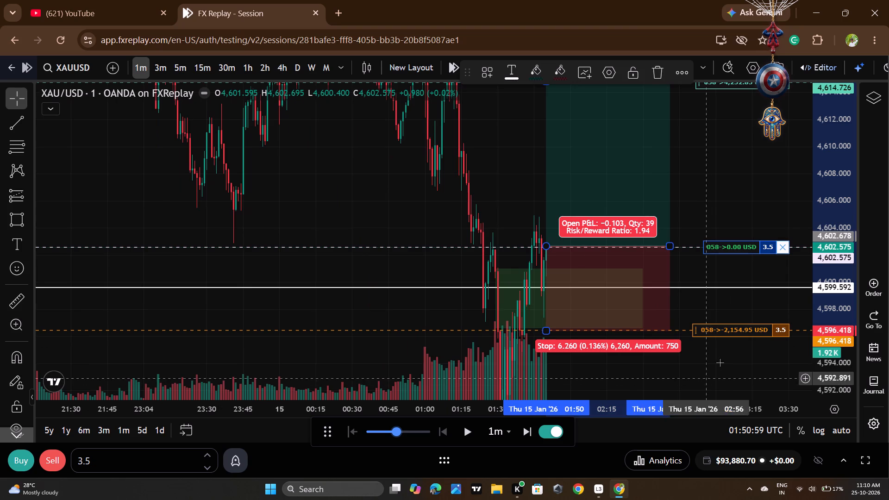
click(721, 361)
Replay price with the long open to 02:11:59, pausing along the way.
double_click(465, 436)
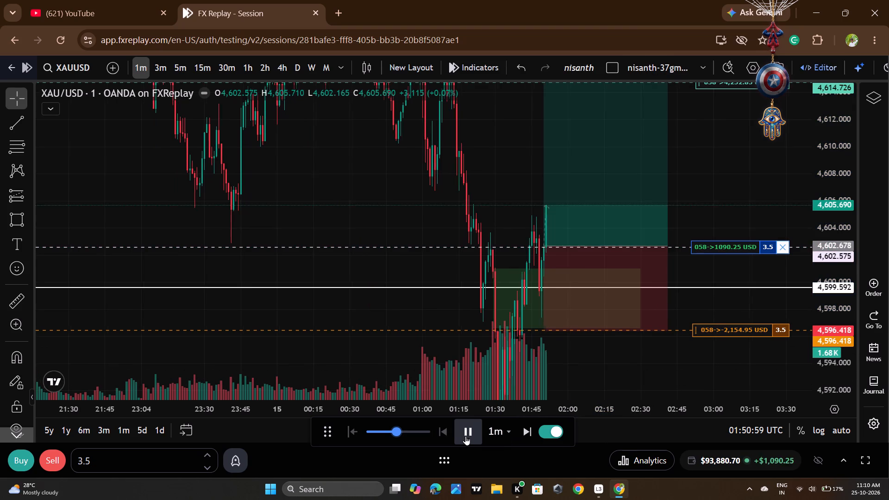
click(465, 436)
click(467, 435)
click(467, 435)
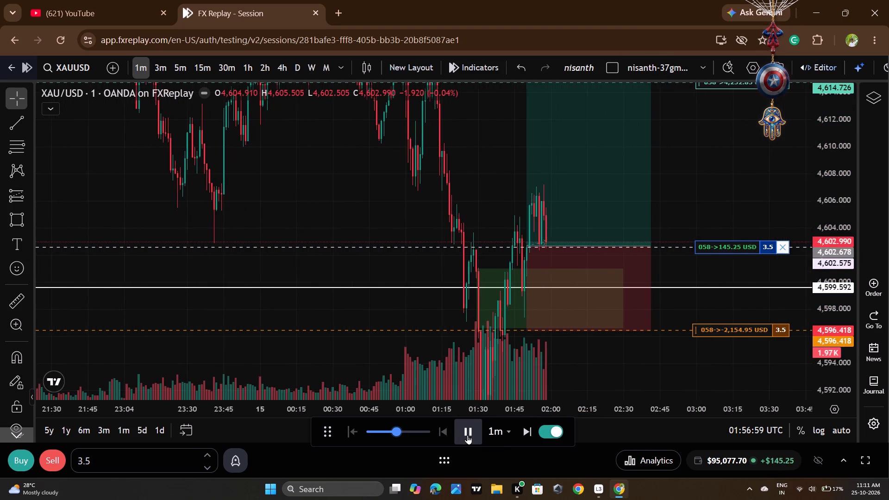
click(467, 435)
click(467, 435)
click(467, 435)
click(467, 435)
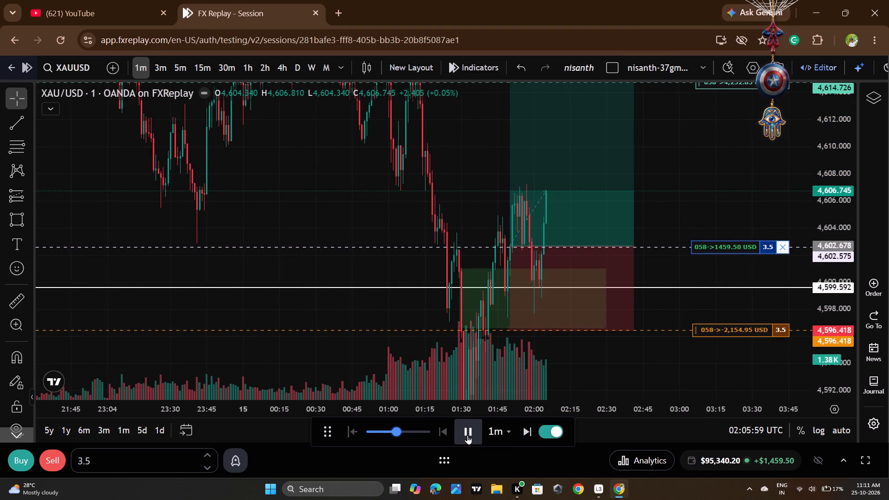
click(467, 435)
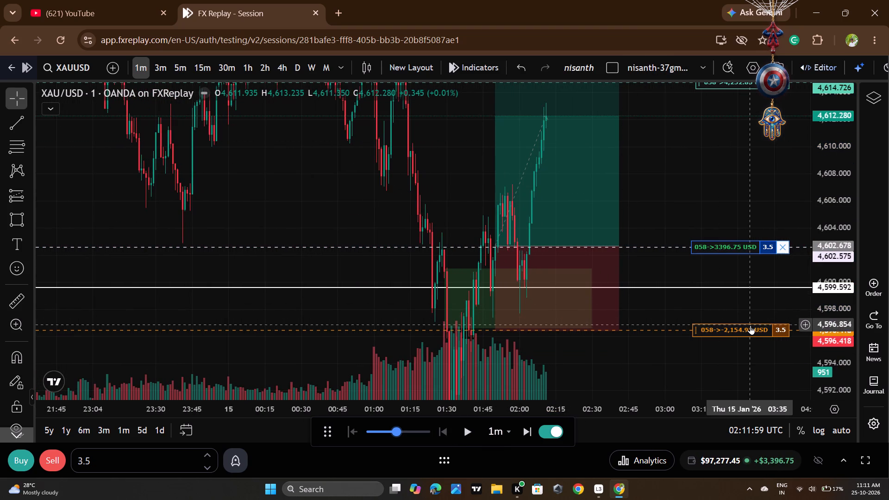
Move the open long's stop loss up to 4,603.27, just above the entry.
drag(750, 327, 752, 238)
Replay price through the 4,614.726 take profit and on to 02:21:59.
scroll(825, 243, down, 4)
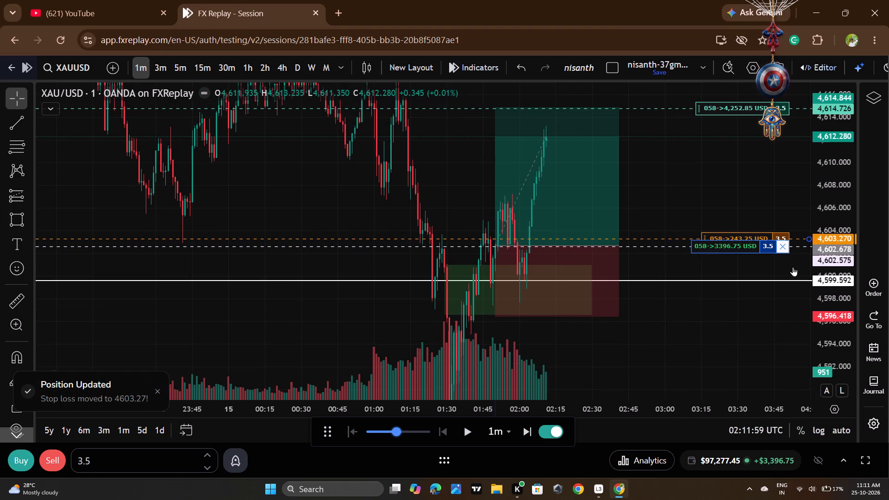
double_click(465, 437)
click(465, 437)
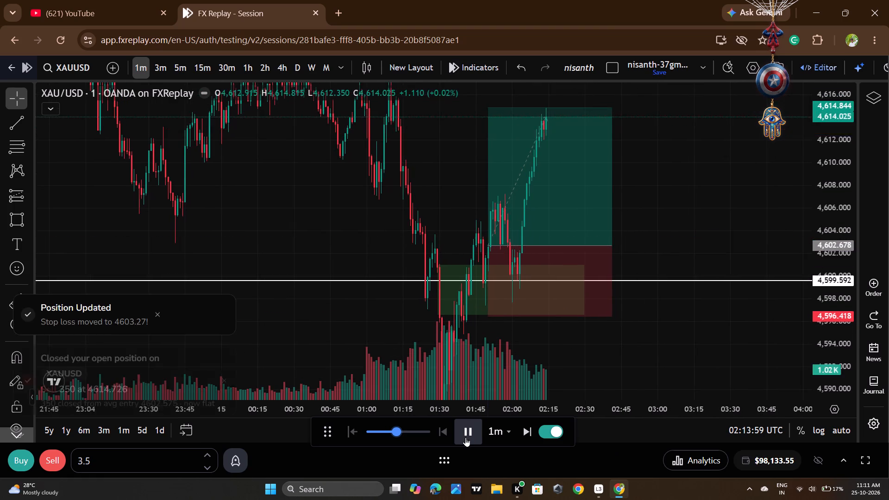
click(465, 437)
scroll(571, 242, down, 3)
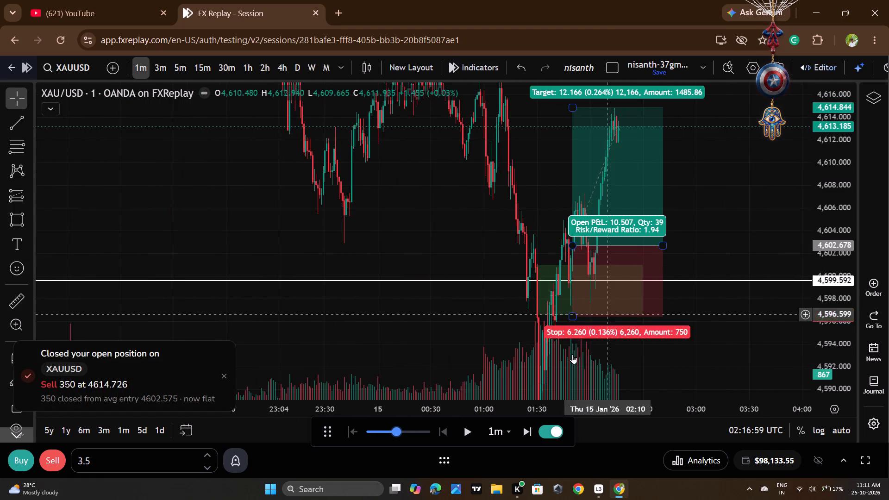
click(476, 425)
click(476, 425)
double_click(476, 425)
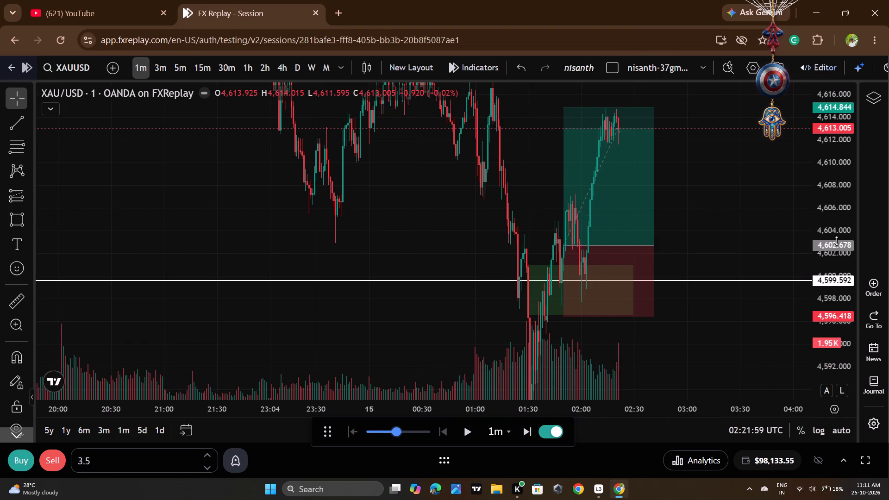
Select the long position drawing of the closed trade.
scroll(837, 240, down, 9)
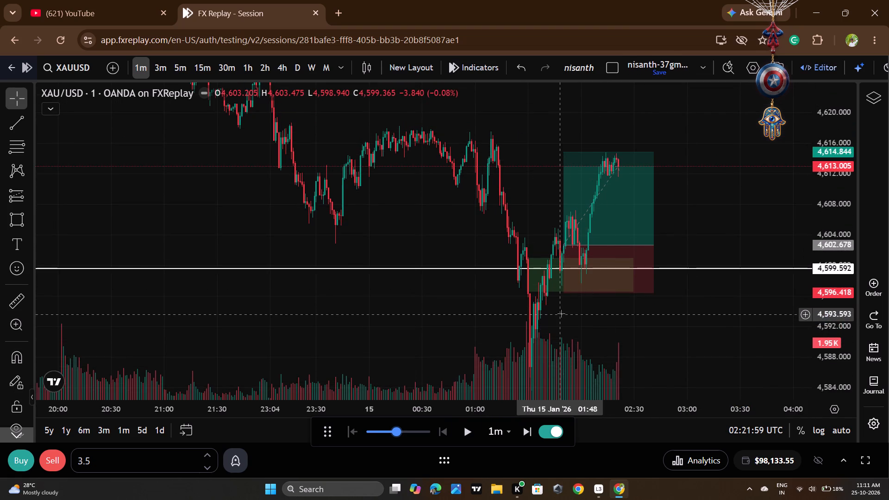
click(642, 272)
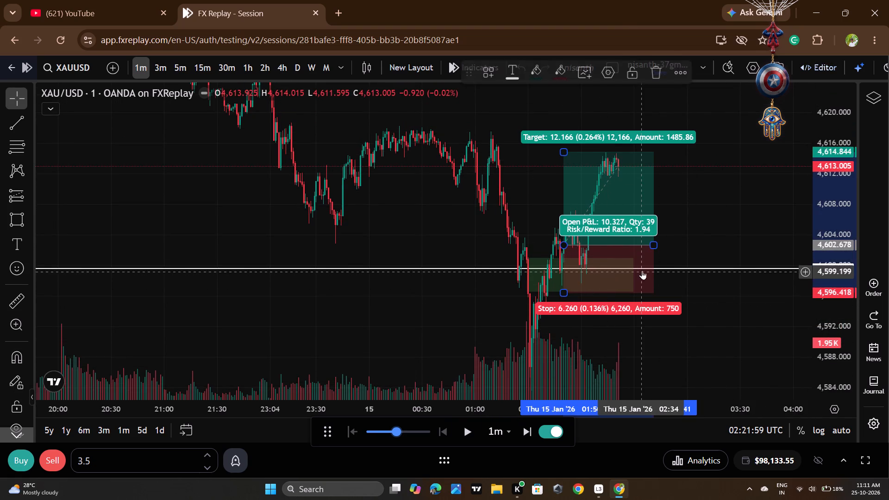
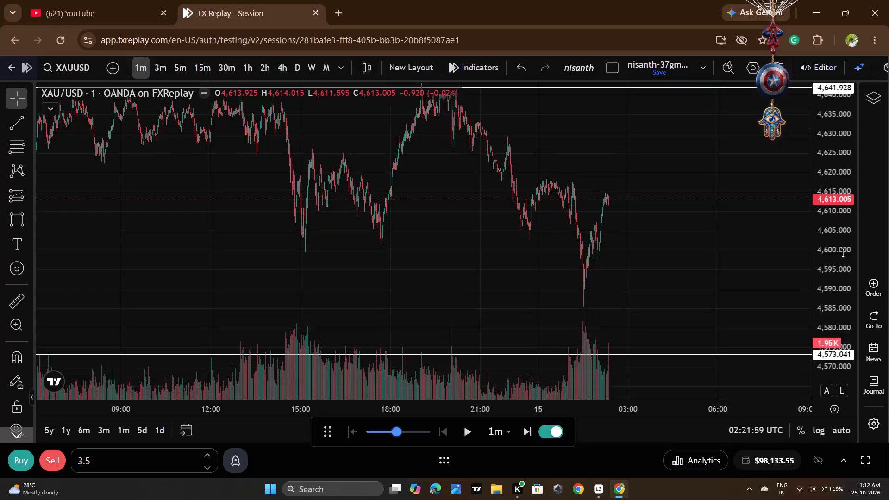
Draw a near-horizontal trend line at about 4,629 from 14 Jan 21:30 to about 15 Jan 05:48.
scroll(843, 253, down, 2)
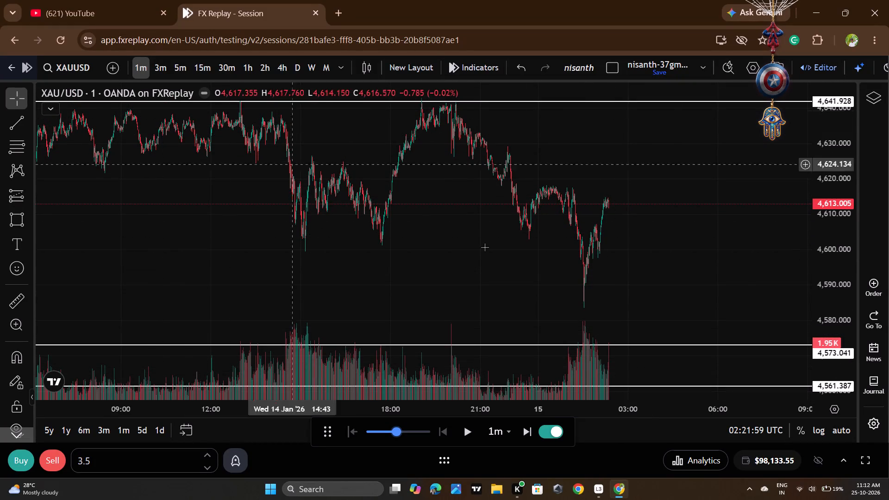
scroll(629, 272, up, 4)
scroll(629, 271, down, 5)
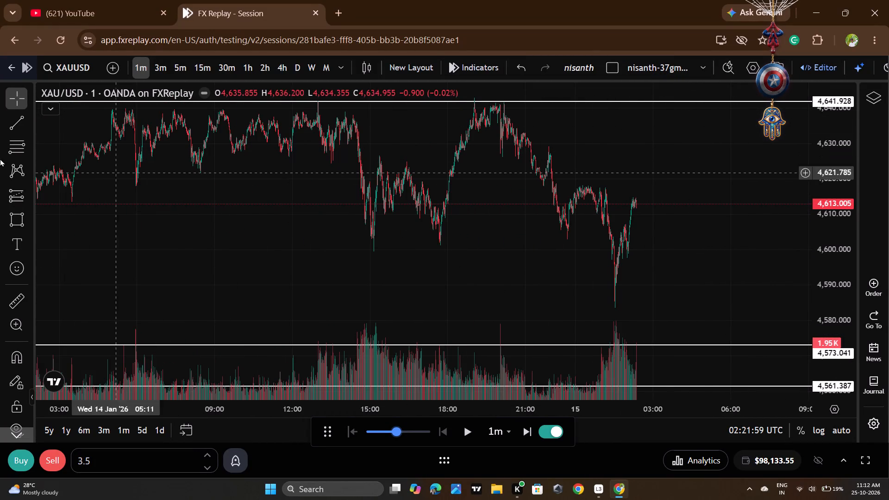
click(11, 125)
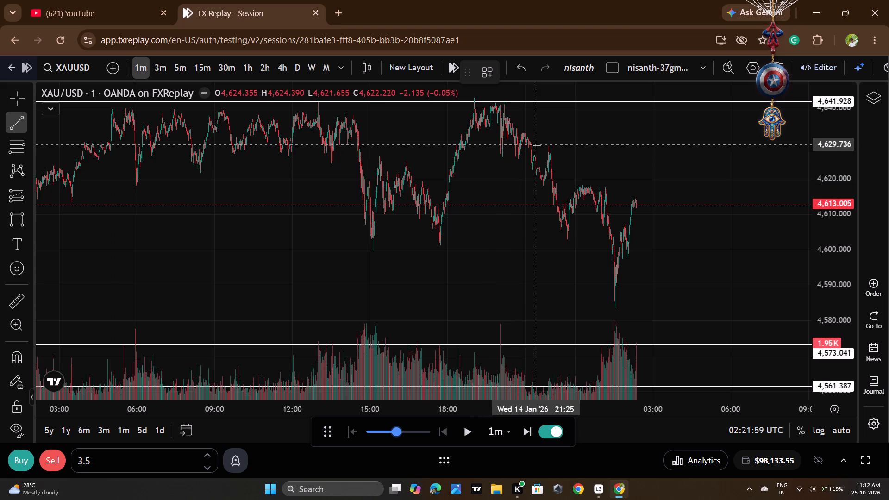
click(538, 147)
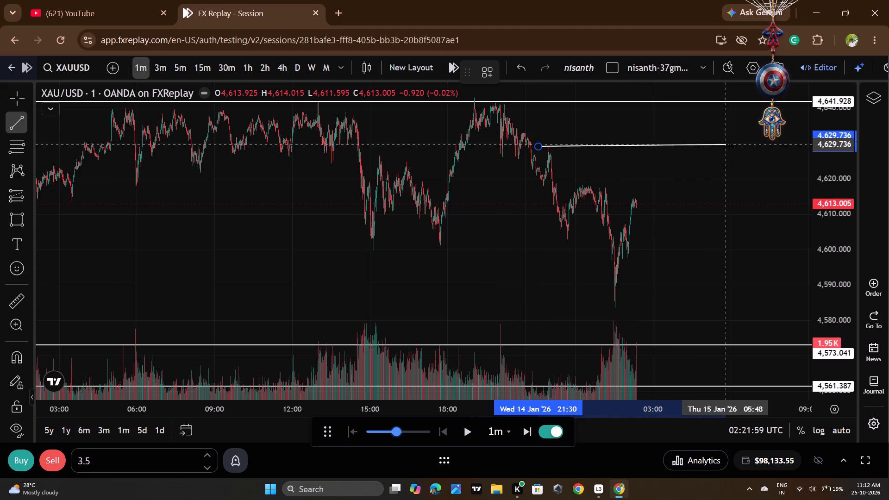
click(729, 146)
click(739, 175)
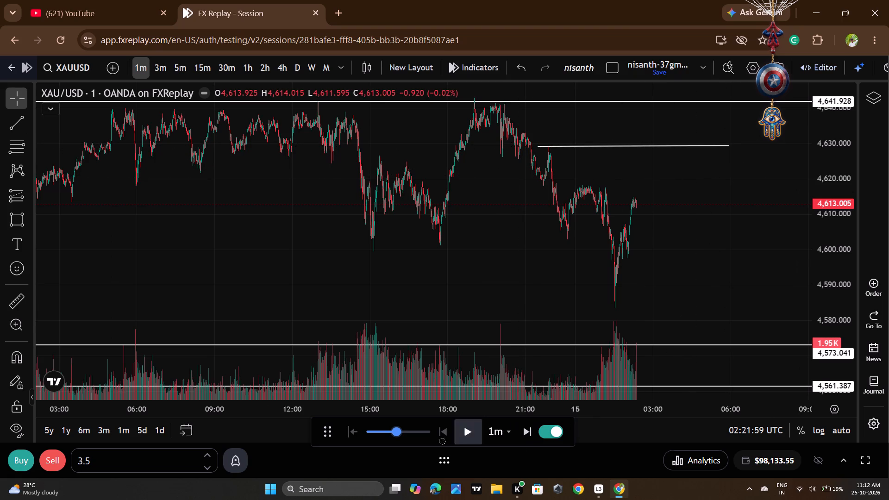
Replay price at 16x per second up to 15 Jan 17:12:59, pausing along the way.
click(475, 434)
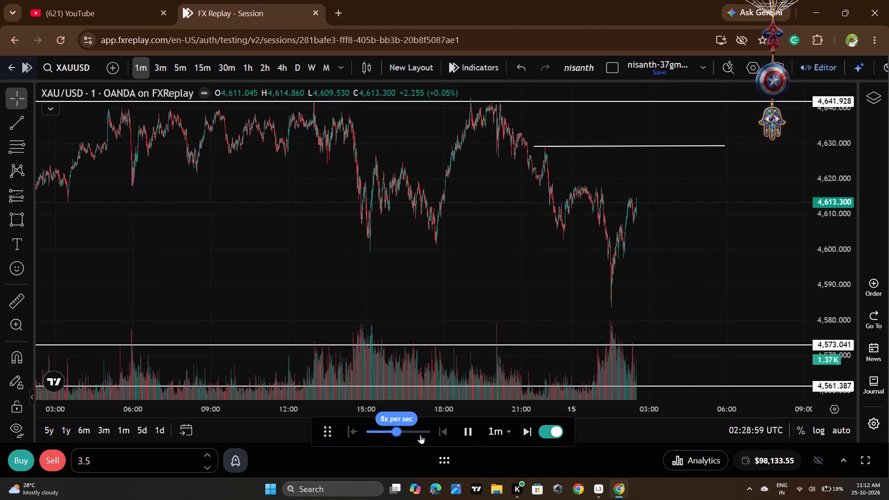
drag(420, 434, 434, 435)
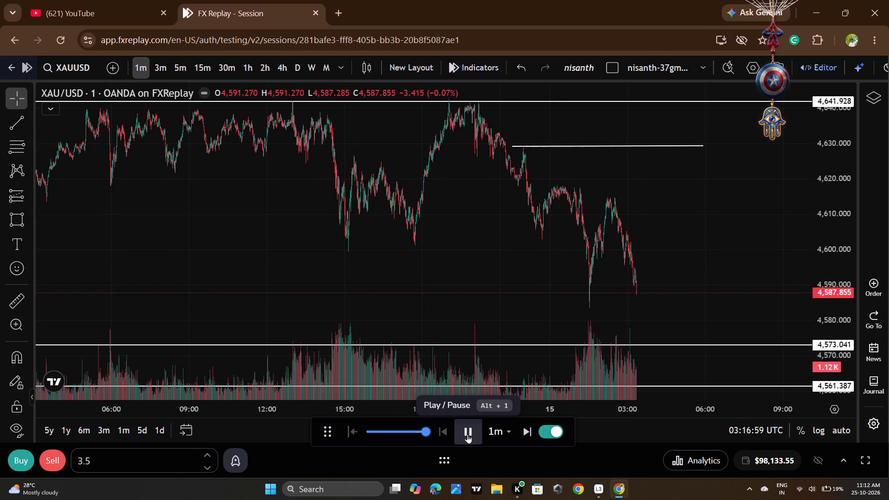
click(467, 434)
double_click(467, 434)
double_click(467, 434)
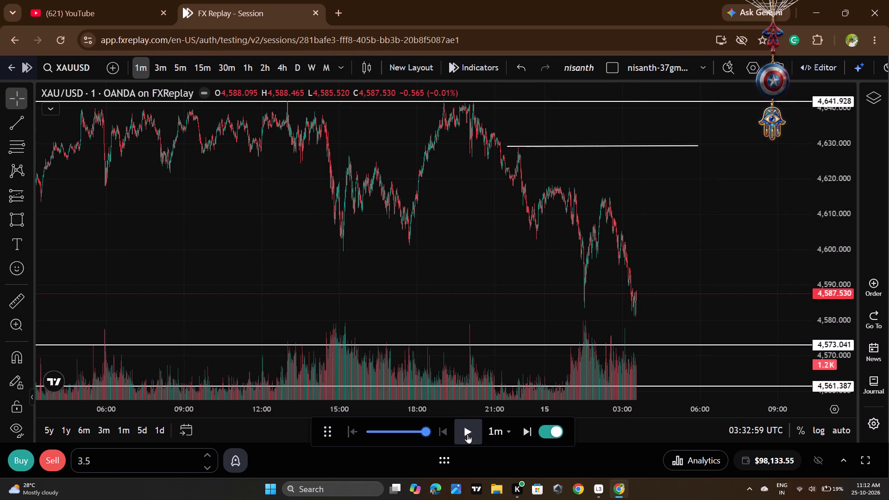
click(467, 434)
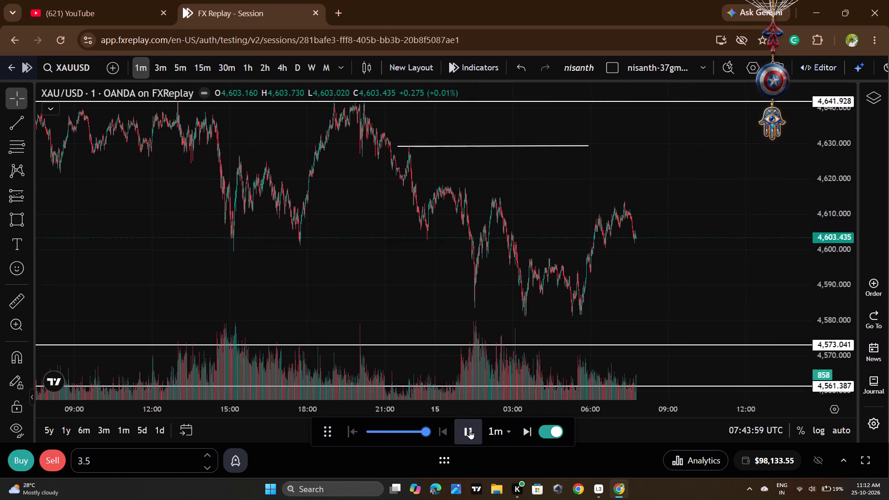
click(470, 430)
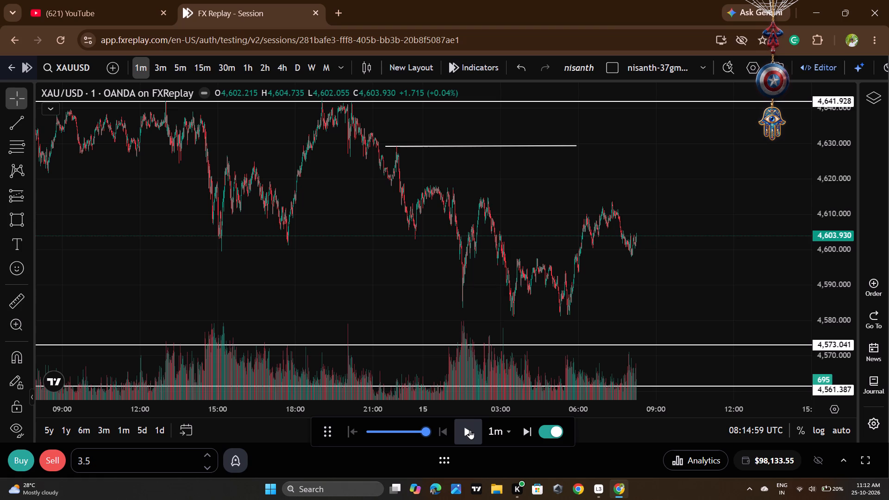
click(470, 430)
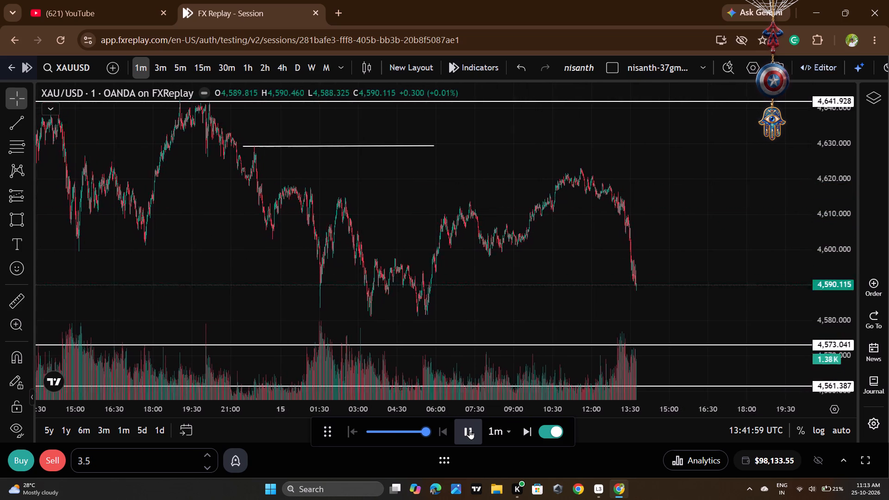
click(470, 430)
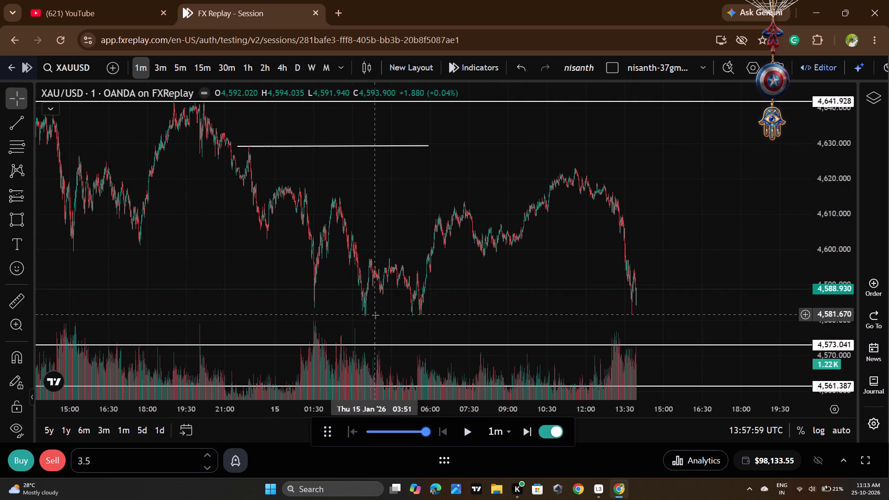
click(478, 431)
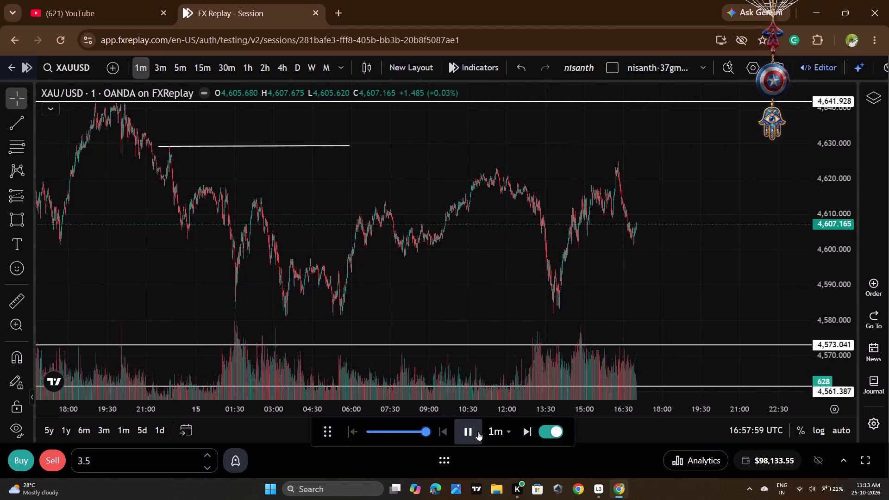
click(478, 431)
Replay price on to 20:32:59, stopping after the sharp drop and small bounce.
scroll(776, 252, down, 3)
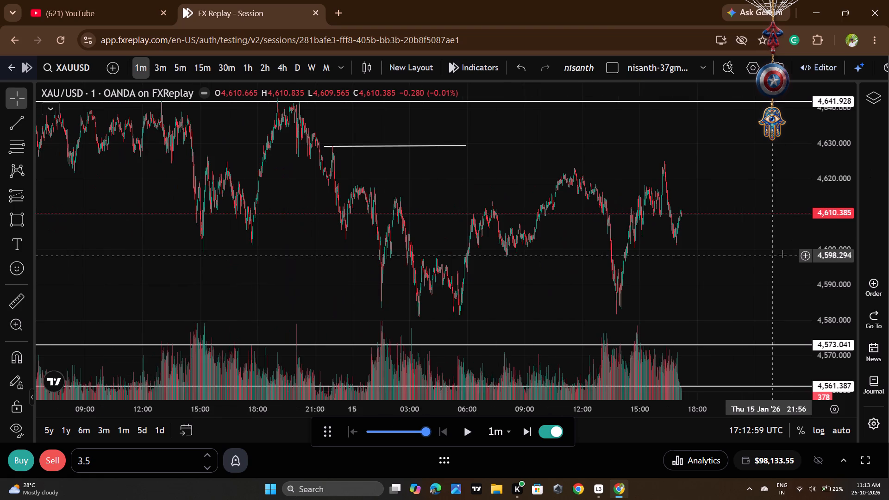
scroll(832, 244, up, 9)
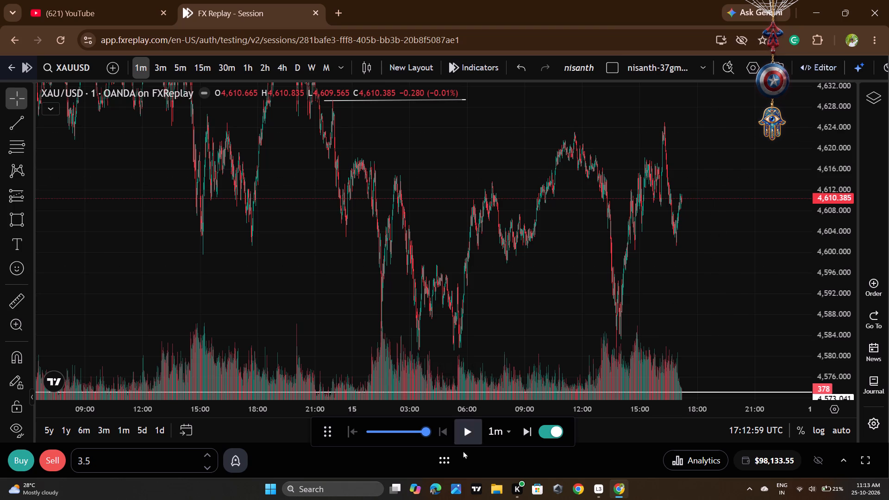
click(471, 438)
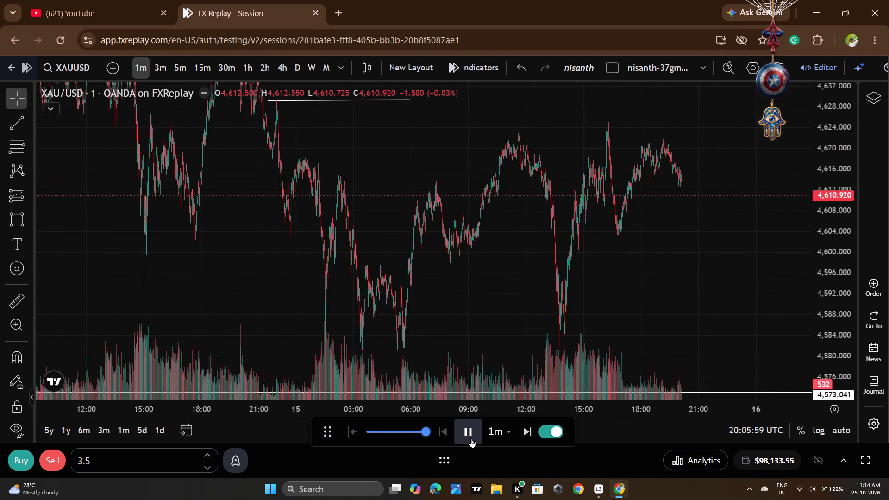
click(471, 438)
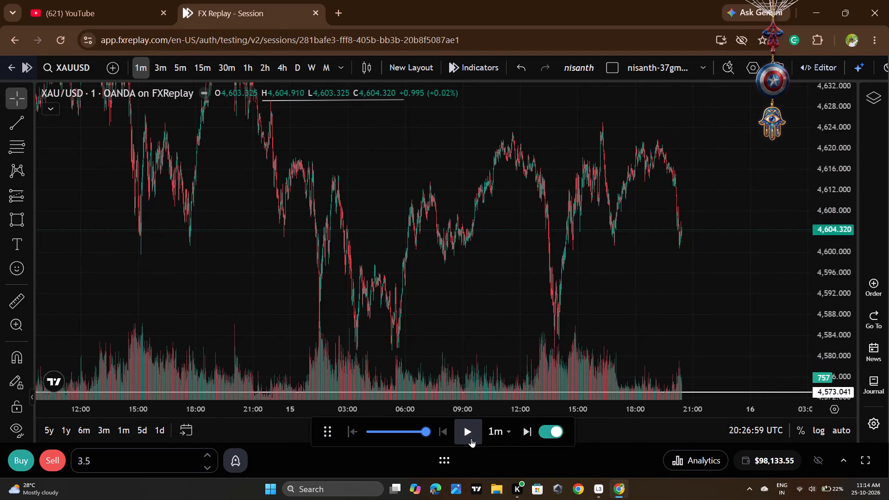
double_click(471, 438)
double_click(471, 438)
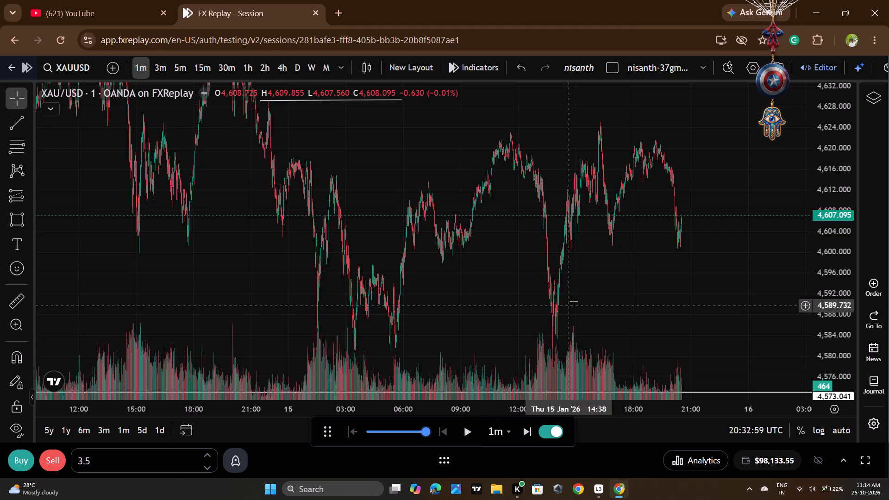
Draw a rectangle zone from about 4,603.5 to 4,605.1 over the recent lows, spanning 20:12 to about 21:06.
scroll(576, 297, up, 14)
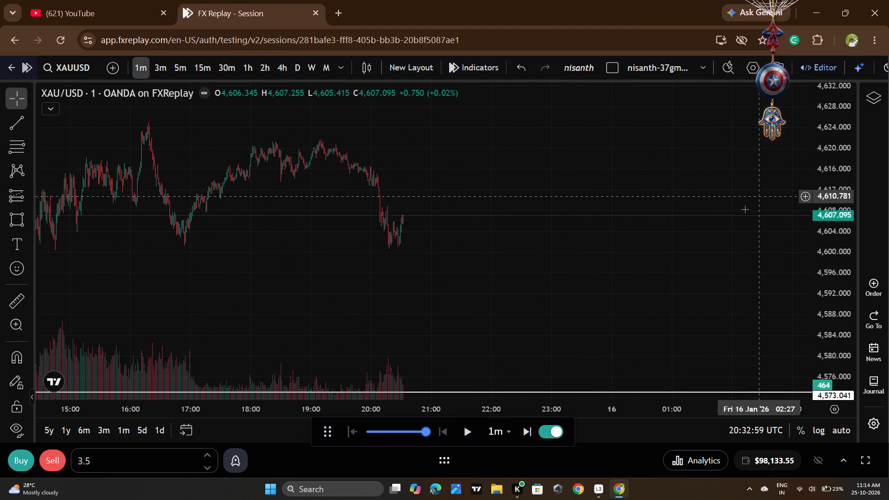
scroll(832, 206, up, 5)
scroll(526, 246, down, 4)
drag(526, 279, 526, 280)
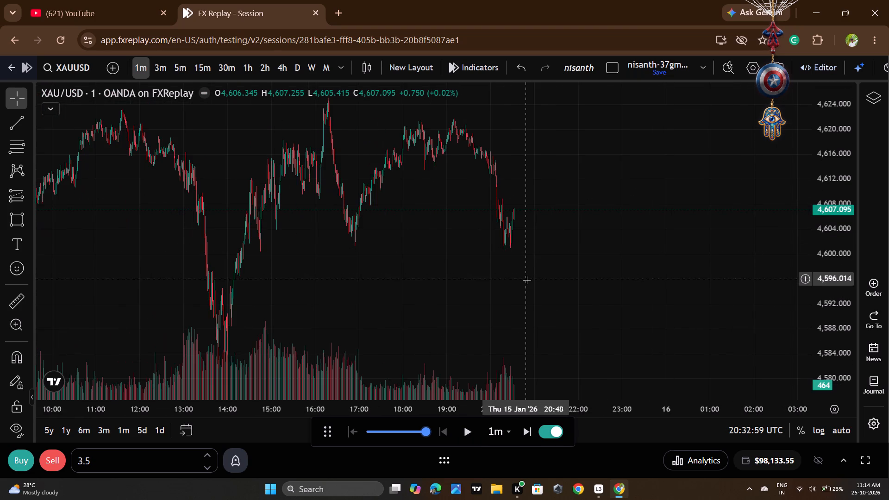
drag(526, 280, 556, 211)
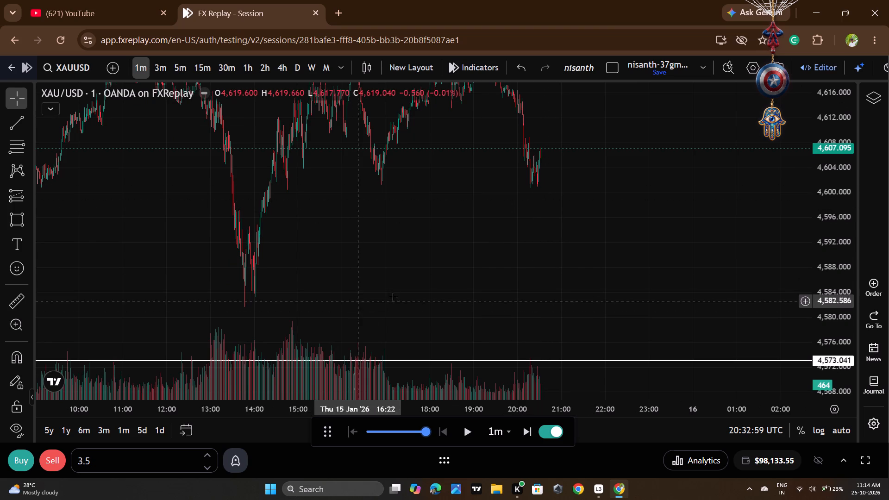
scroll(413, 272, down, 4)
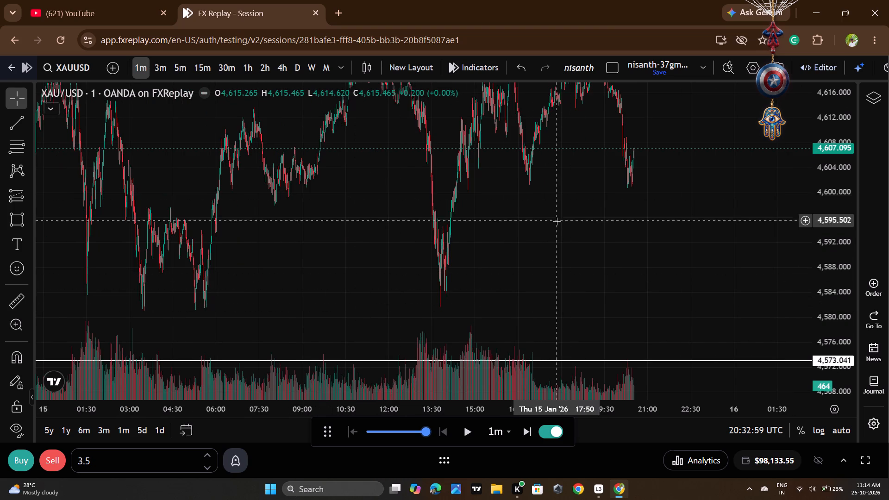
drag(557, 222, 493, 334)
scroll(571, 284, up, 8)
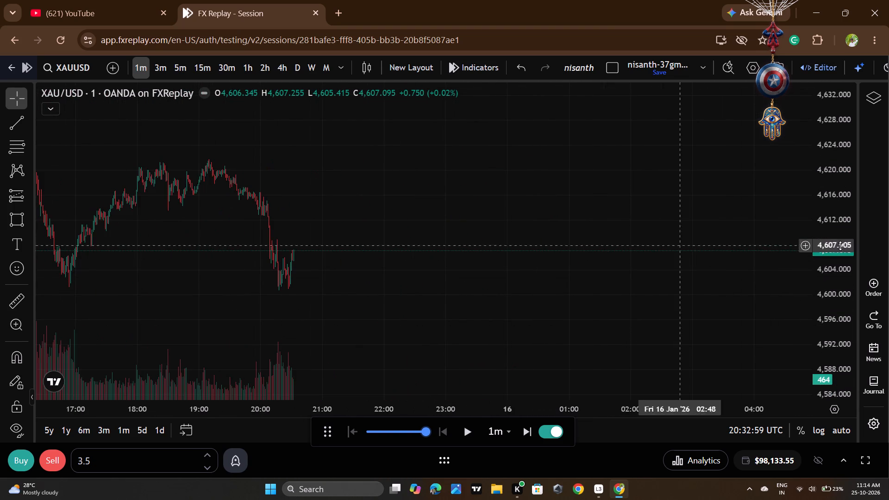
scroll(821, 241, up, 10)
scroll(434, 259, up, 9)
drag(168, 326, 275, 326)
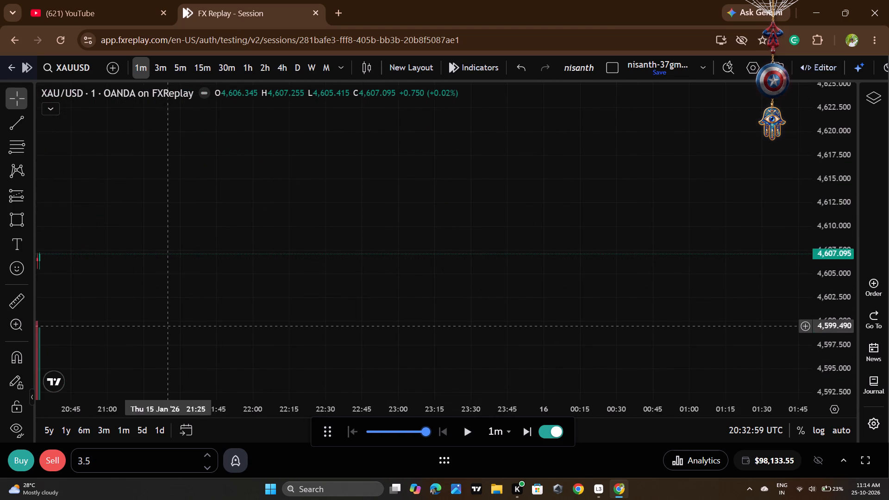
drag(275, 326, 567, 325)
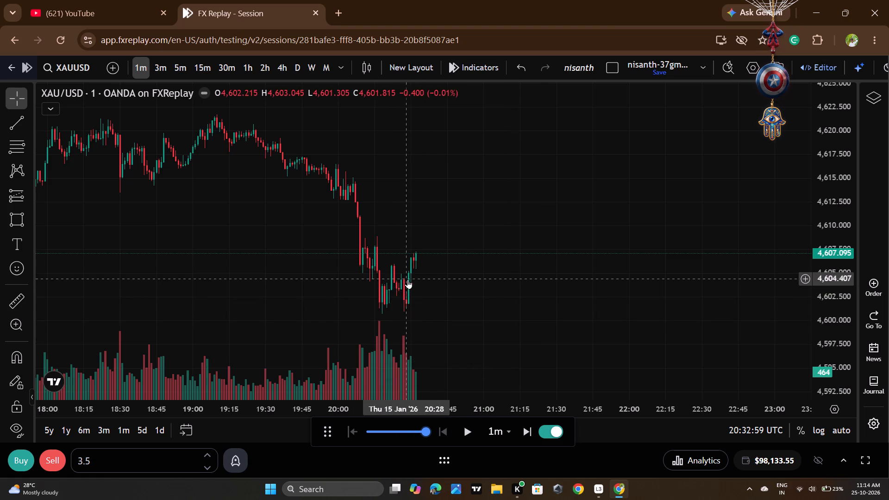
click(12, 217)
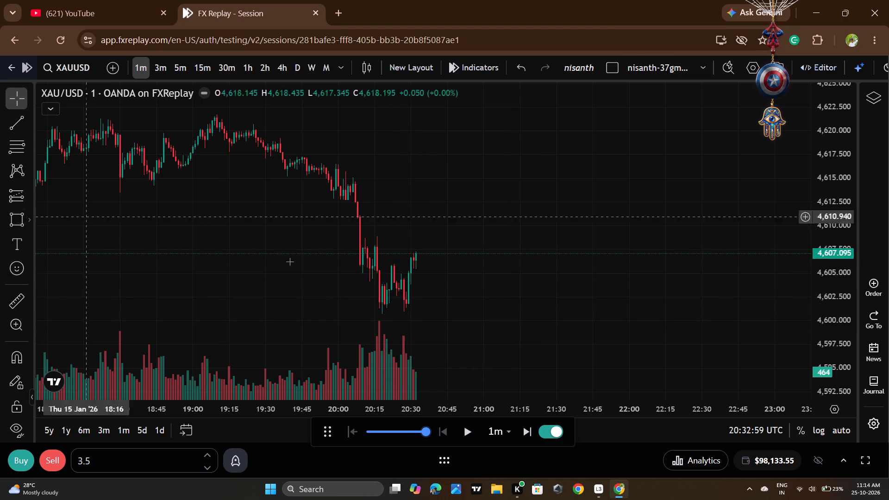
click(368, 287)
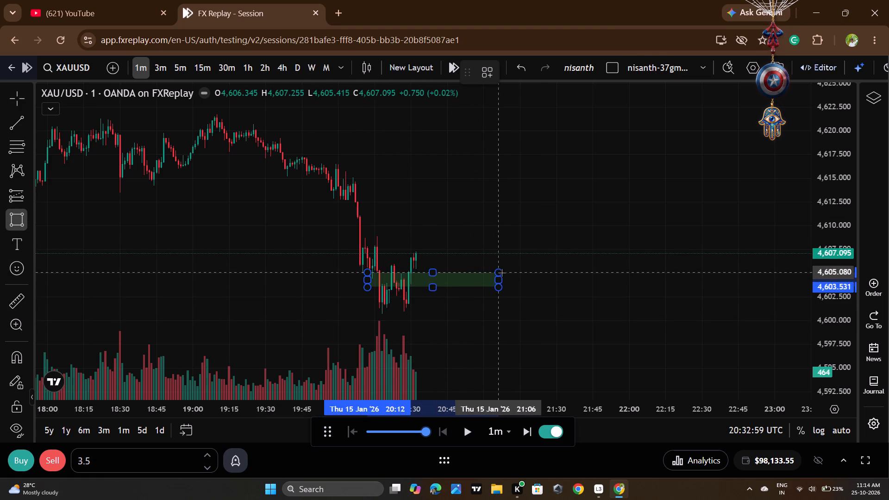
click(501, 272)
click(593, 324)
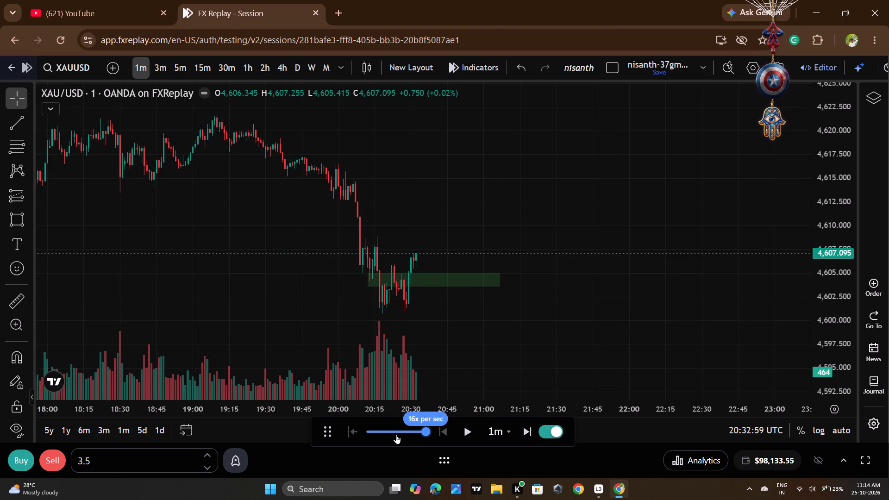
Replay price at 8x per second up to 20:40:59.
click(396, 434)
double_click(461, 429)
double_click(461, 429)
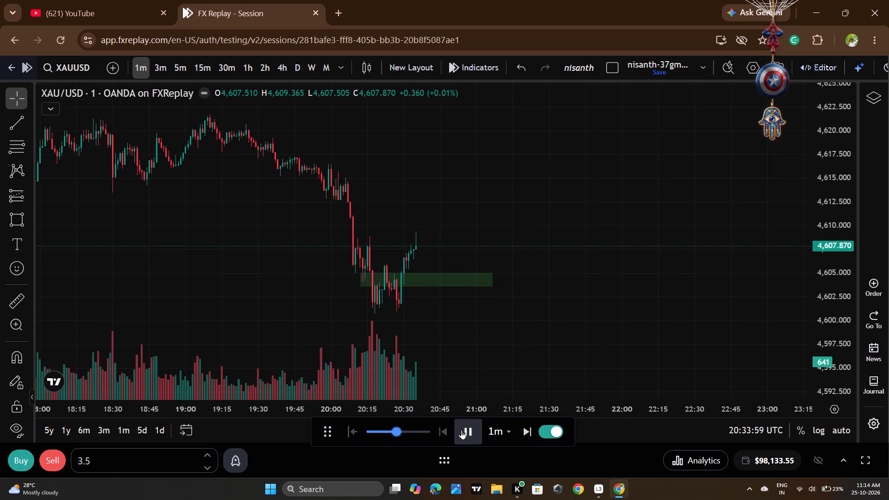
click(461, 430)
click(461, 430)
double_click(461, 430)
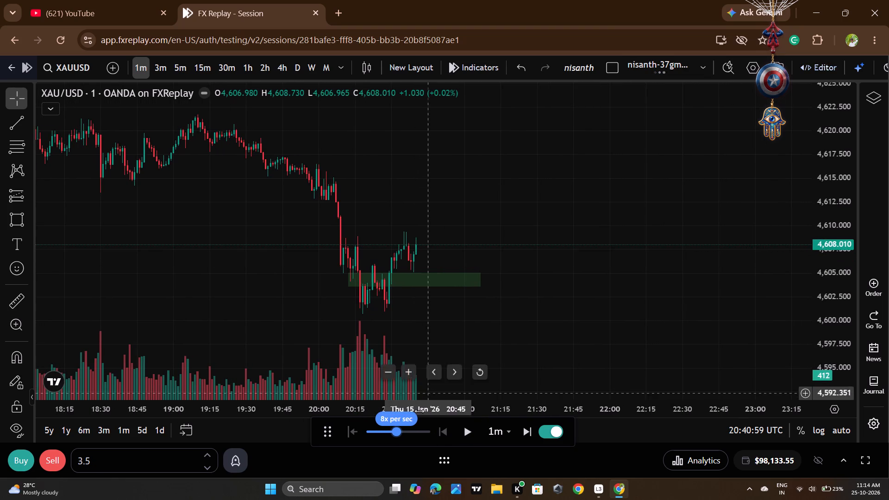
Buy 3.5 lots of XAUUSD at market and set the stop loss at 4,602.184, below the green zone.
click(8, 462)
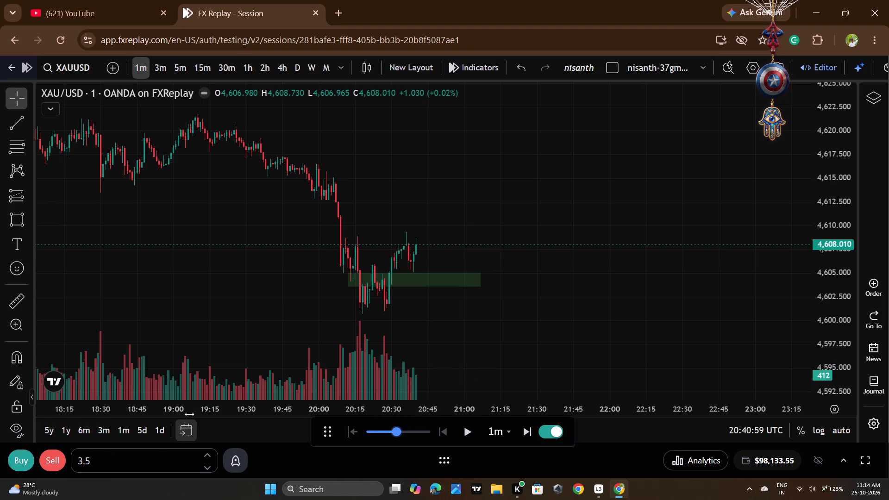
drag(674, 241, 679, 299)
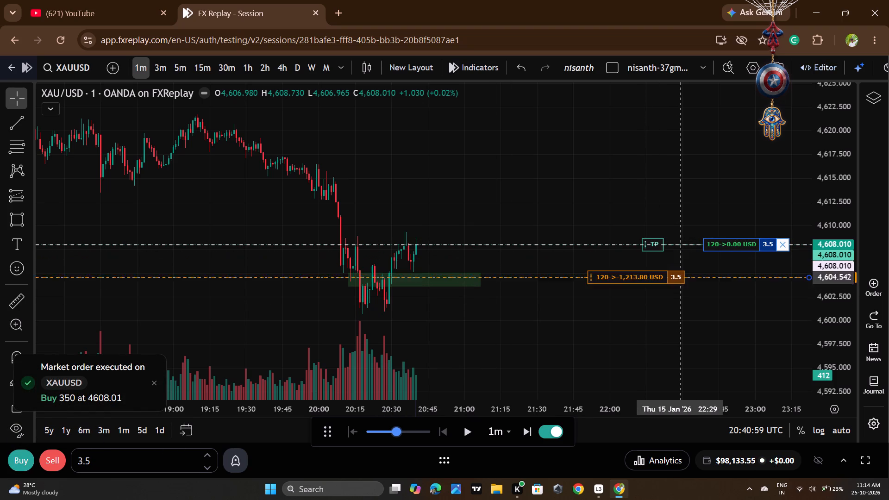
drag(679, 299, 677, 317)
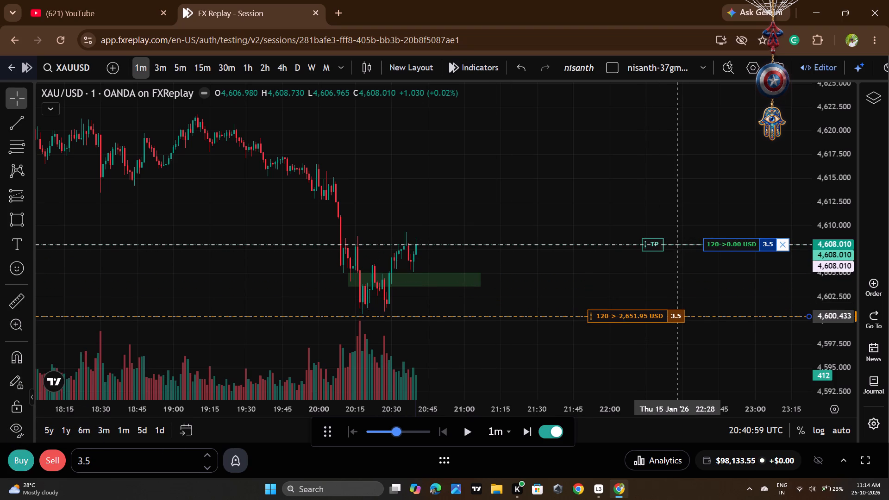
drag(677, 317, 678, 300)
Close 100% of the open 3.5-lot XAUUSD long position.
scroll(429, 302, down, 2)
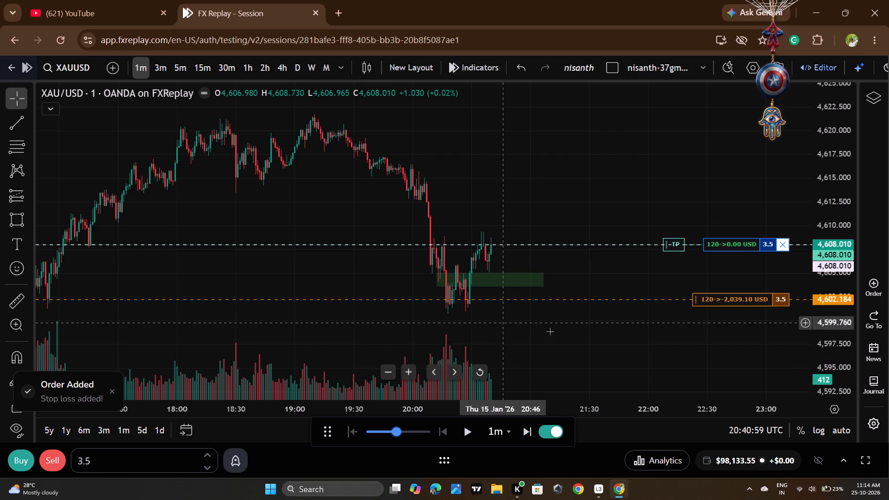
click(783, 245)
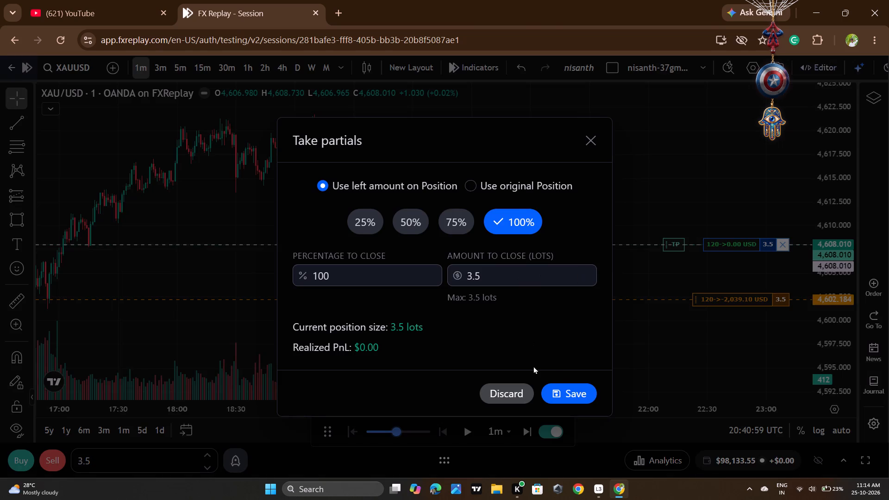
click(571, 395)
Buy 3 lots of XAUUSD at market and set the stop loss at 4,600.635, below the recent lows.
click(114, 455)
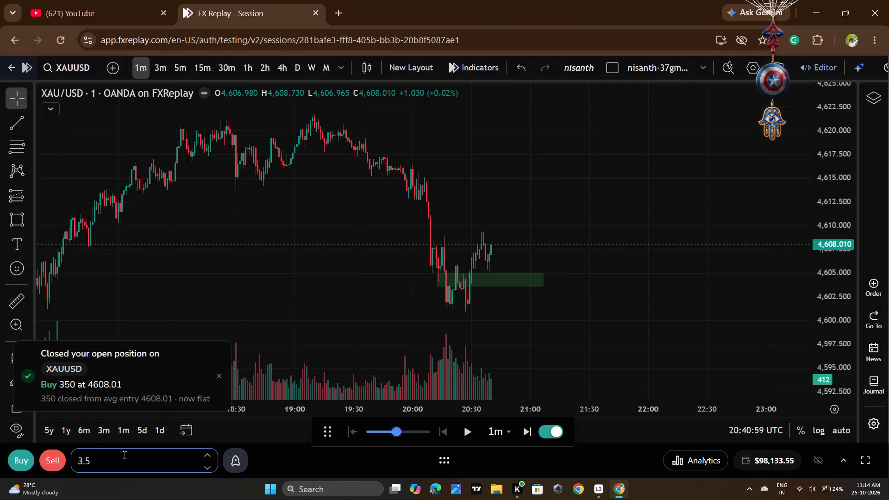
key(BackSpace)
key(BackSpace)
click(25, 463)
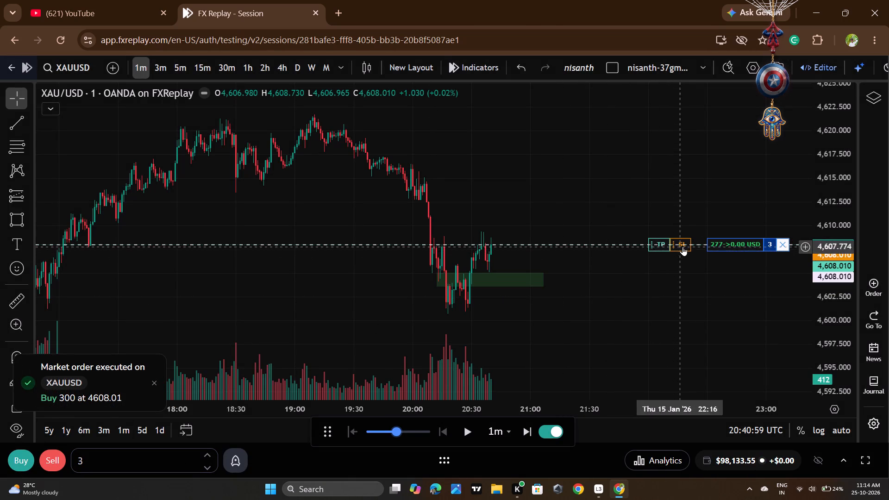
drag(684, 245, 687, 313)
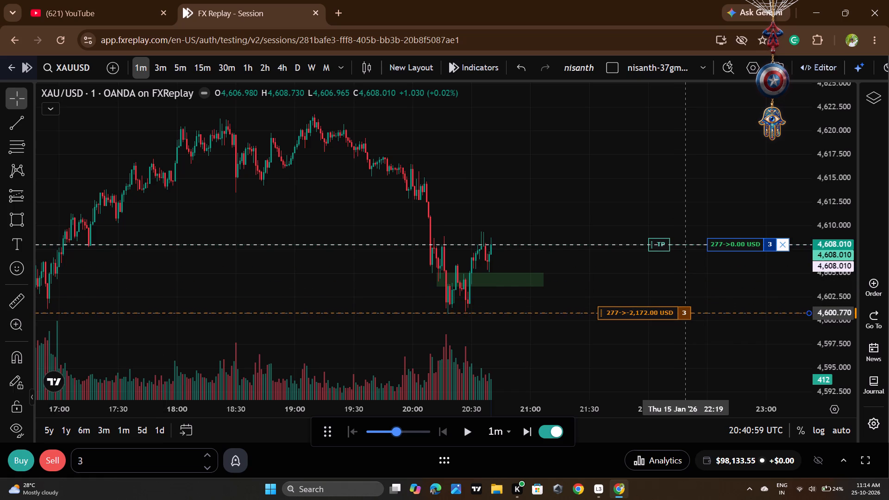
drag(687, 313, 687, 314)
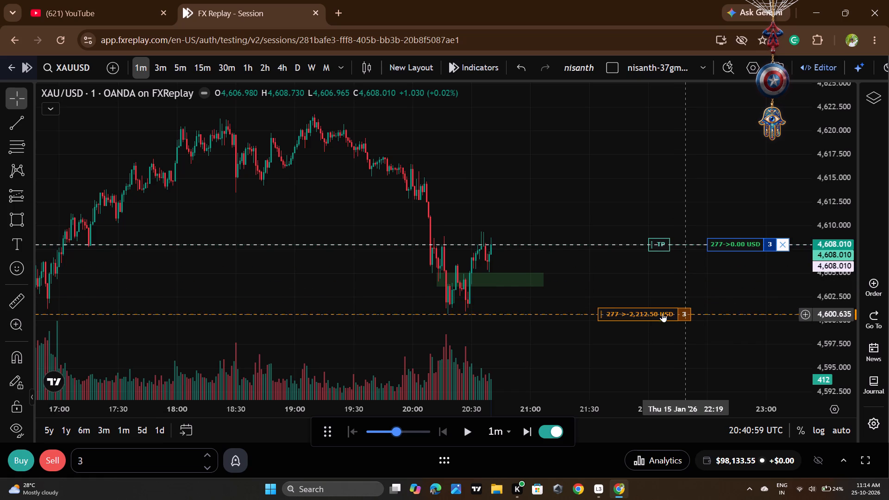
Set the 3-lot long's take profit at 4,622.928, above the earlier highs.
drag(681, 249, 684, 117)
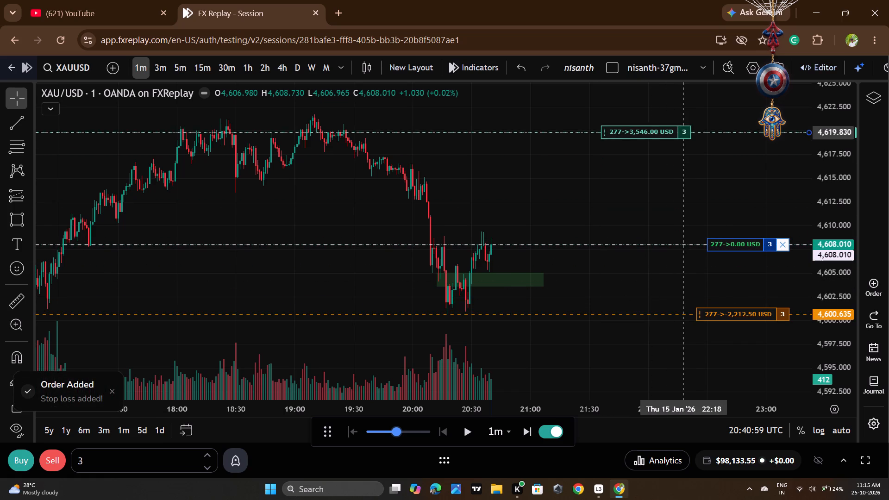
drag(684, 117, 685, 112)
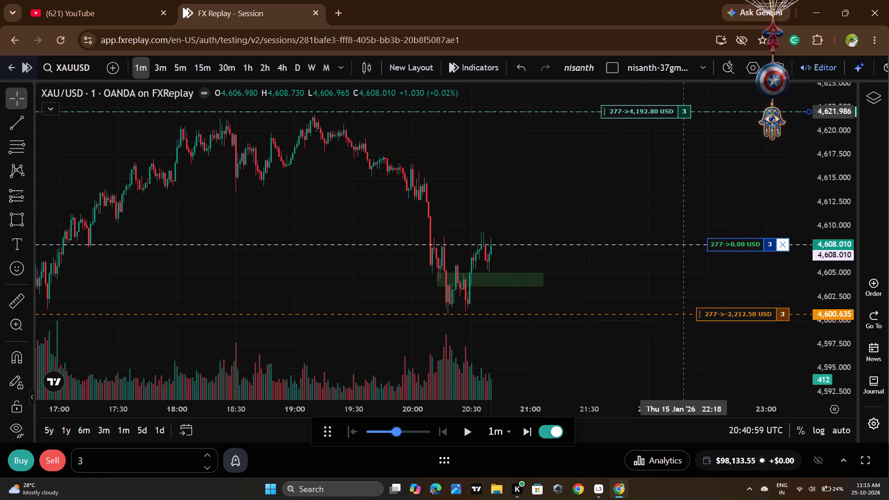
drag(685, 112, 686, 107)
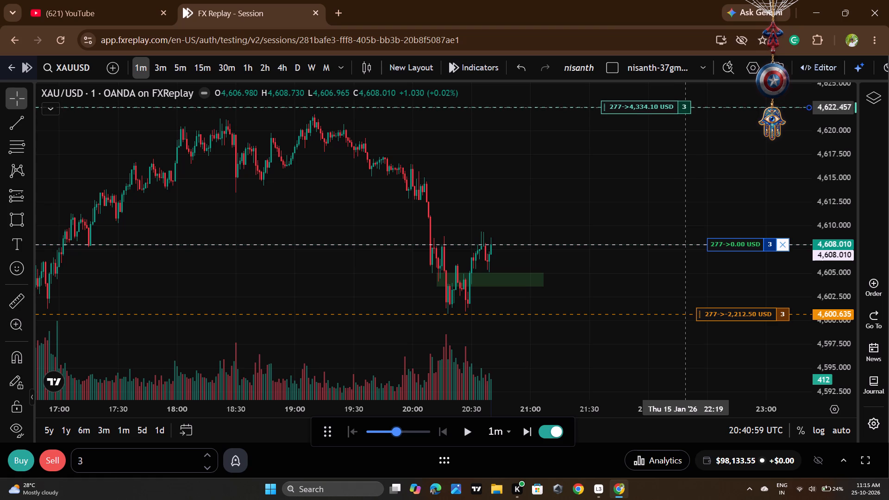
drag(686, 107, 687, 103)
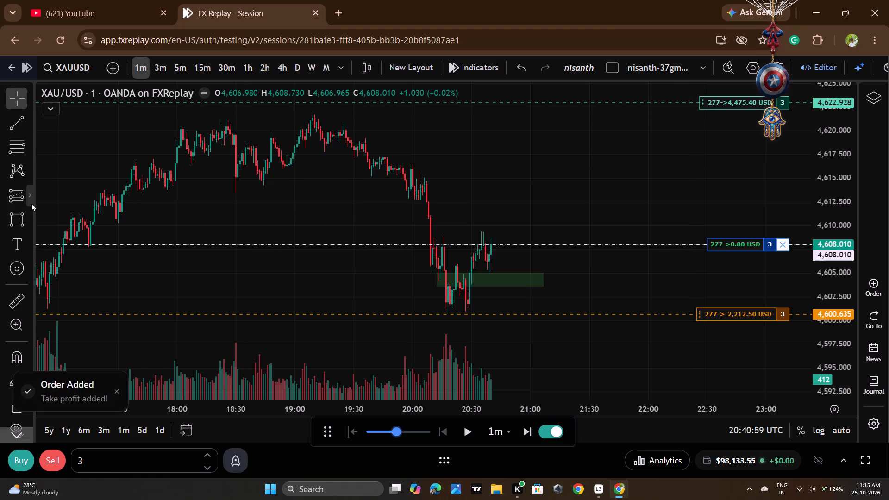
Draw a long position from the last candle with entry 4,608.111, stop 4,600.770 and target 4,622.996.
click(30, 198)
click(91, 129)
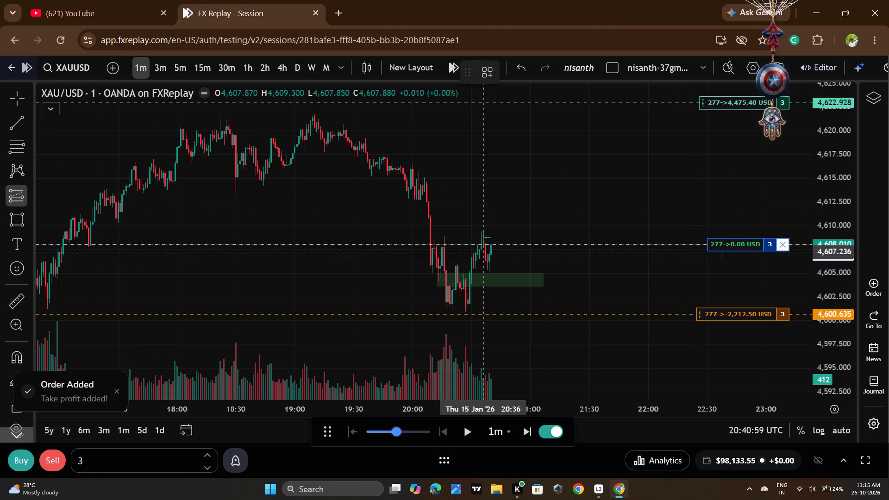
click(492, 244)
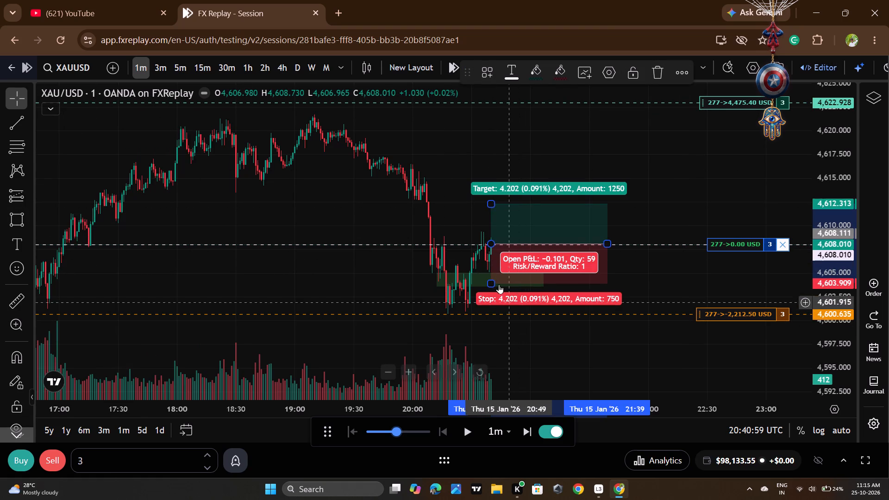
drag(494, 282, 494, 312)
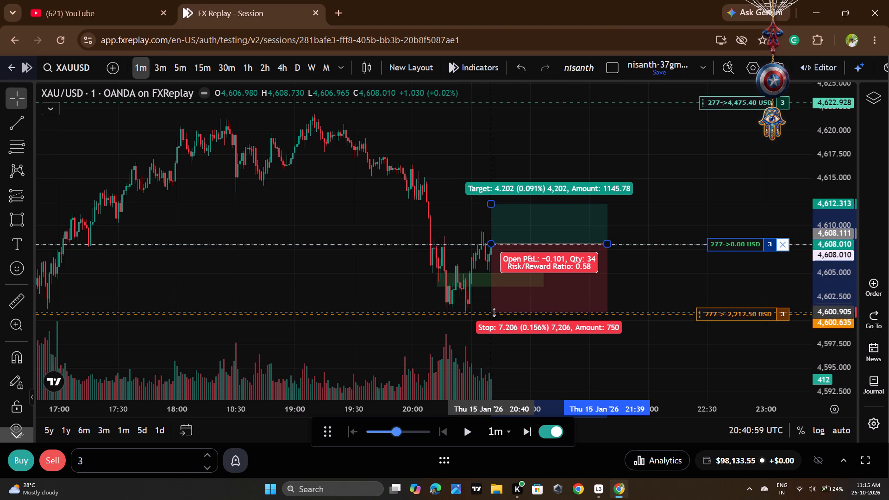
drag(494, 312, 494, 313)
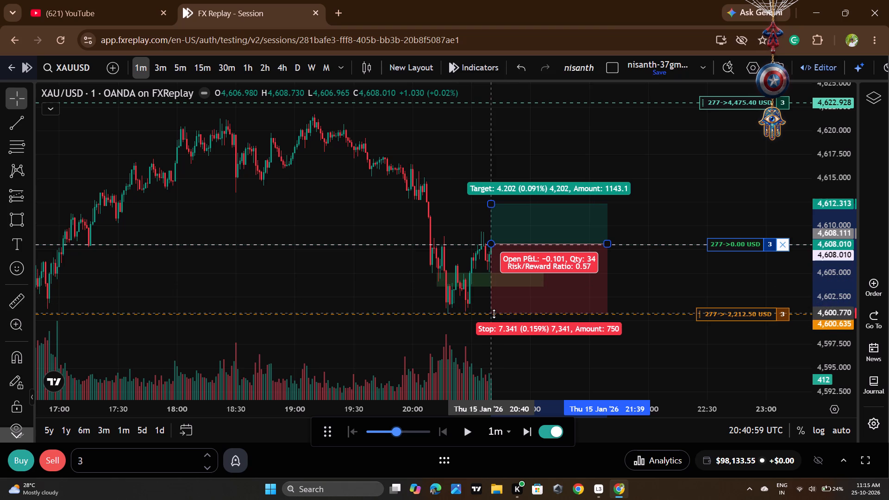
drag(491, 204, 512, 106)
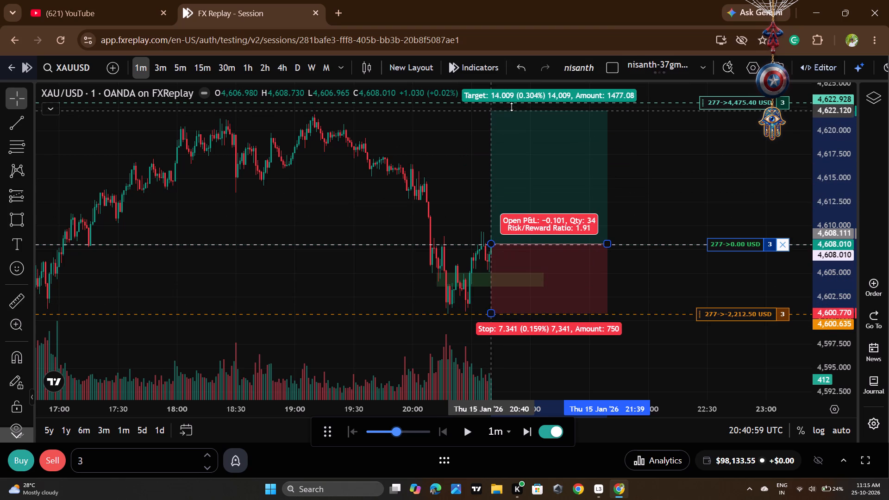
drag(512, 106, 511, 103)
click(653, 126)
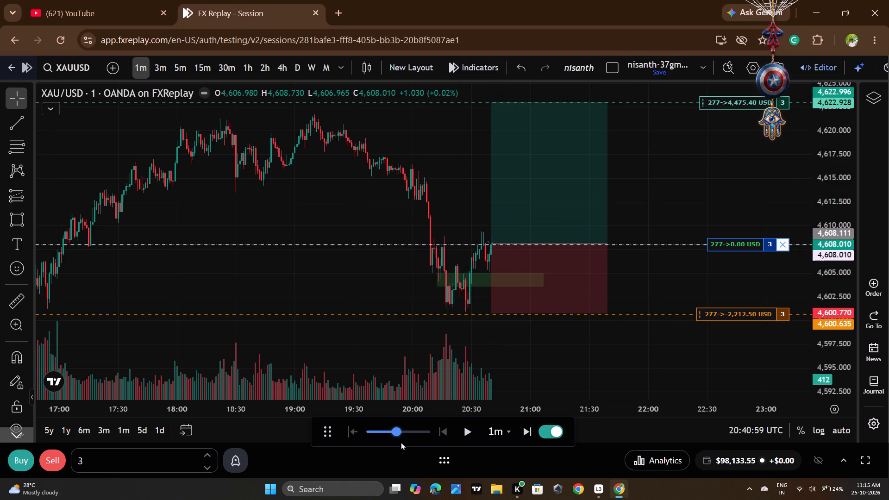
Replay price on to 21:28:59, raising the replay speed to 16x per second along the way.
click(459, 433)
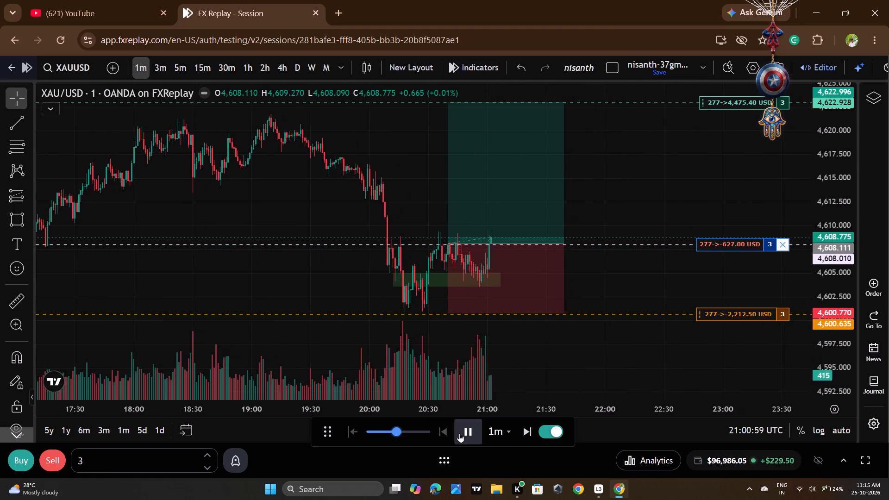
click(459, 433)
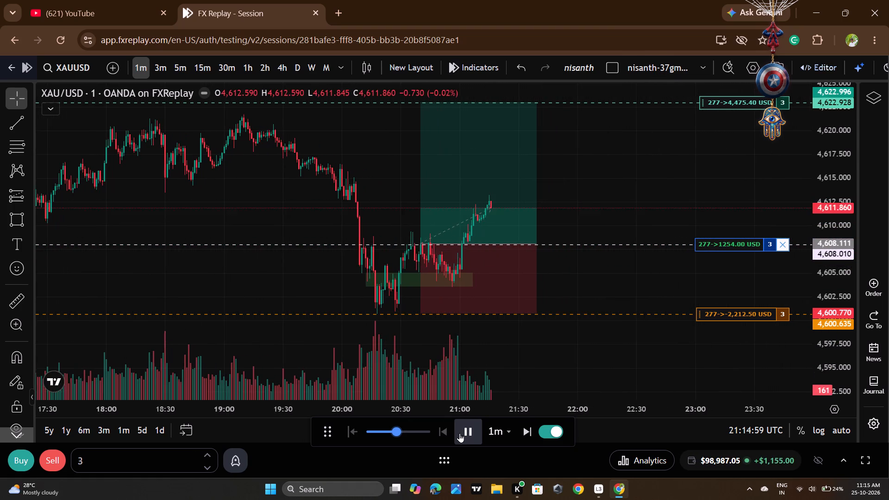
drag(415, 436, 454, 436)
click(464, 433)
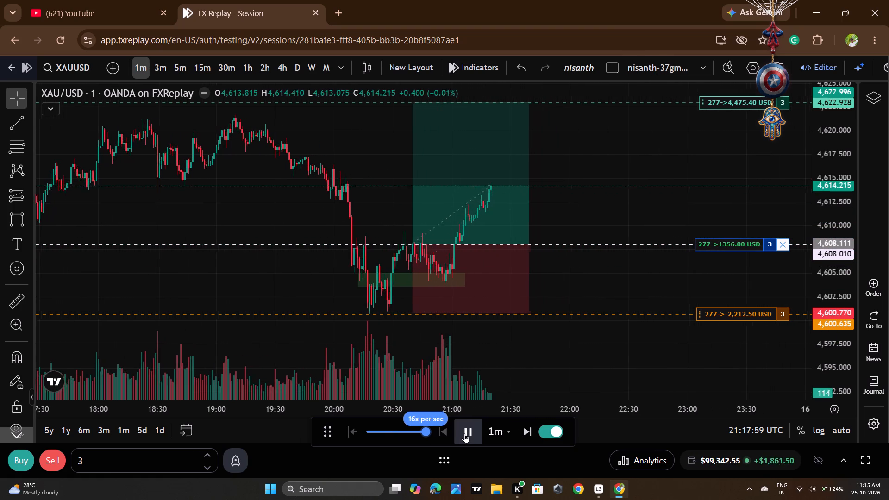
click(464, 433)
Move the open long's stop loss up to 4,608.583, just above the entry price.
drag(751, 312, 741, 281)
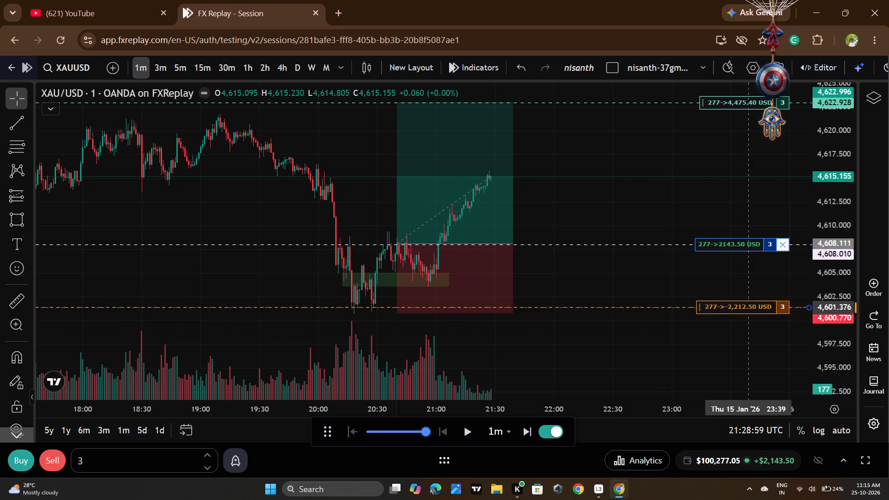
drag(741, 281, 732, 239)
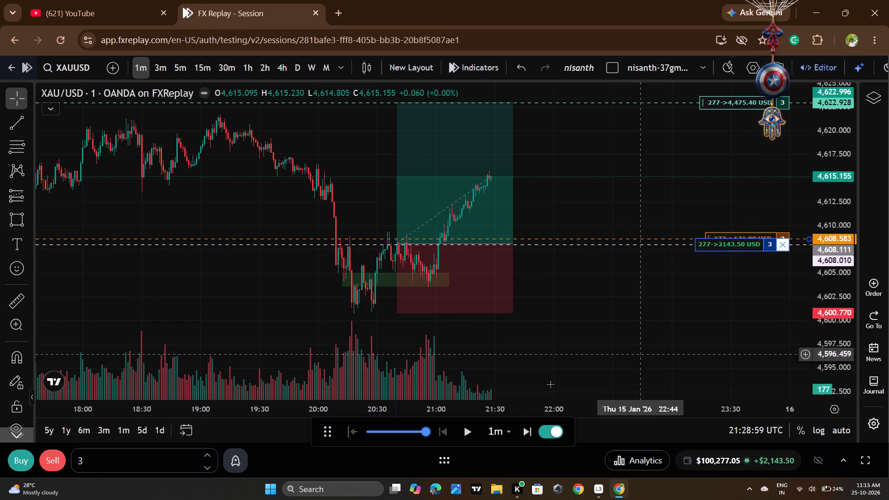
Replay price on to 21:45:59.
click(463, 431)
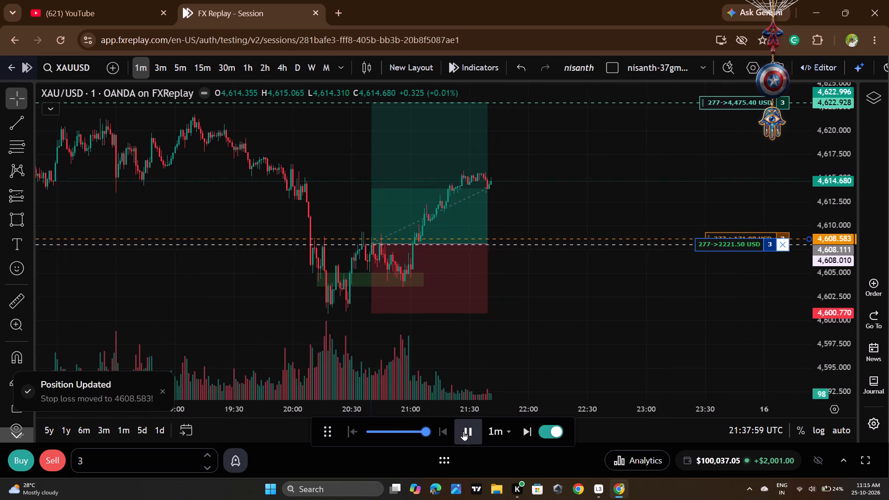
click(463, 431)
Extend the long position drawing forward in time to about 22:25.
drag(481, 243, 481, 243)
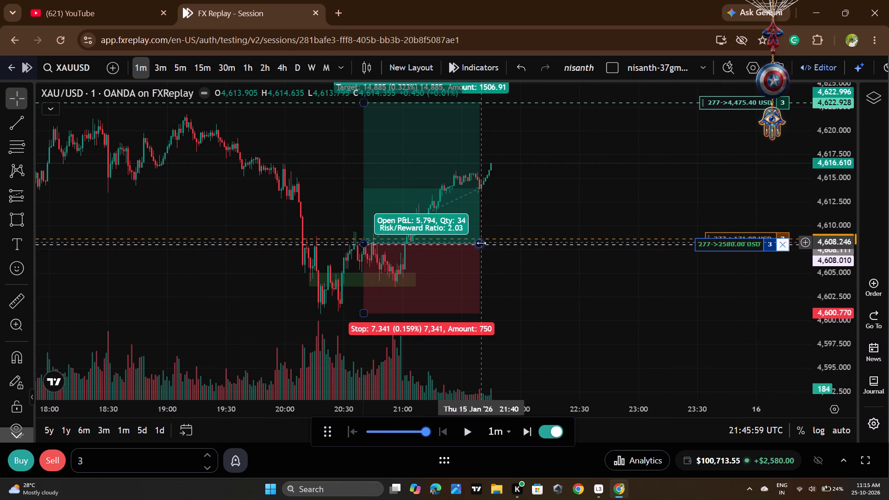
drag(481, 243, 570, 248)
click(651, 303)
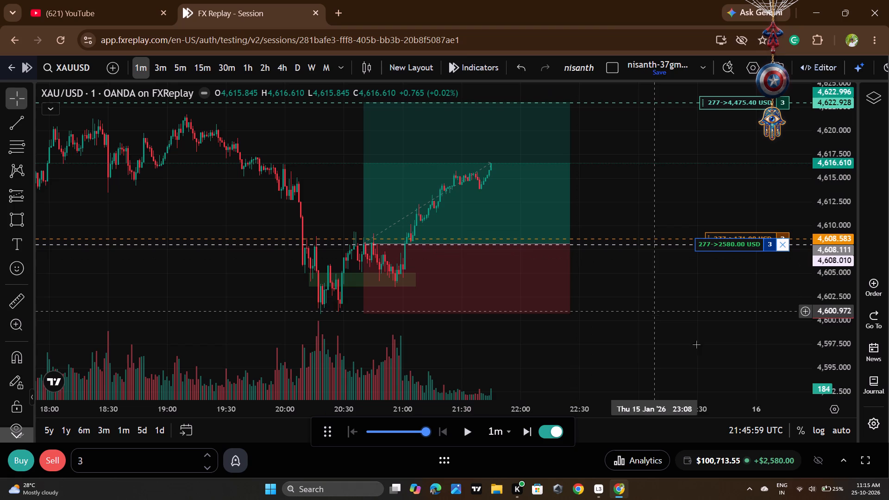
Replay price on to 00:16:59 on 16 January.
click(468, 437)
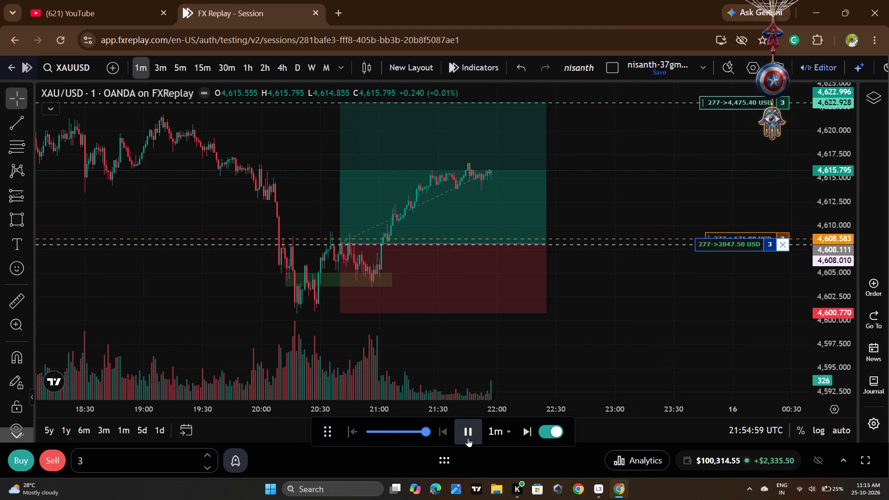
double_click(468, 437)
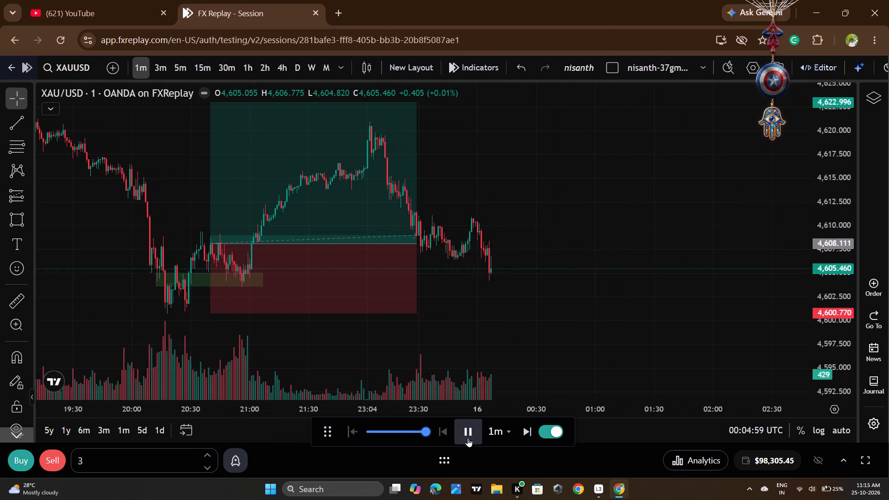
click(468, 437)
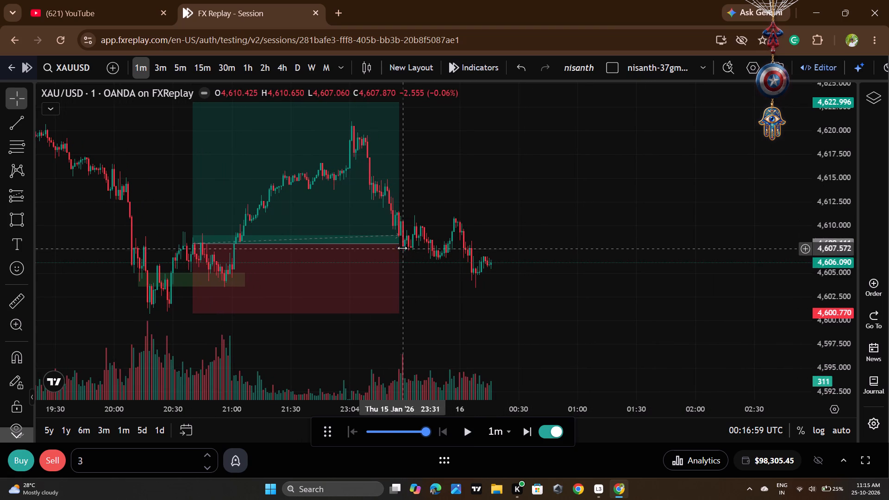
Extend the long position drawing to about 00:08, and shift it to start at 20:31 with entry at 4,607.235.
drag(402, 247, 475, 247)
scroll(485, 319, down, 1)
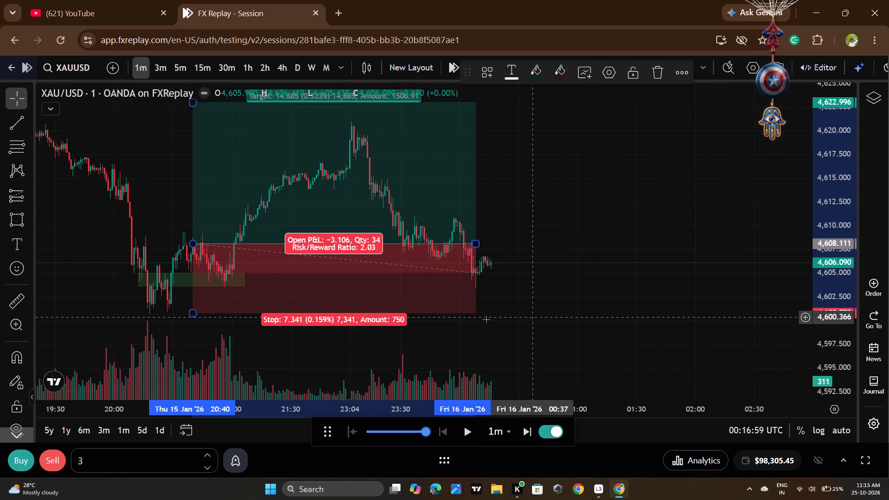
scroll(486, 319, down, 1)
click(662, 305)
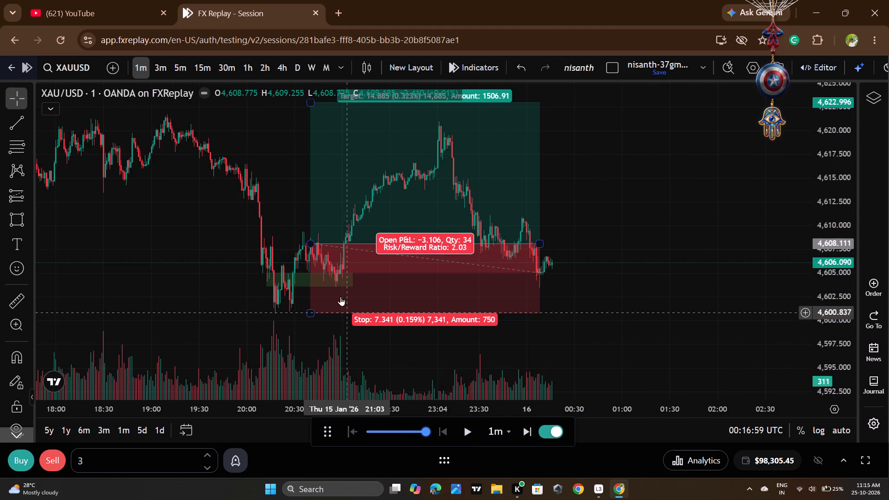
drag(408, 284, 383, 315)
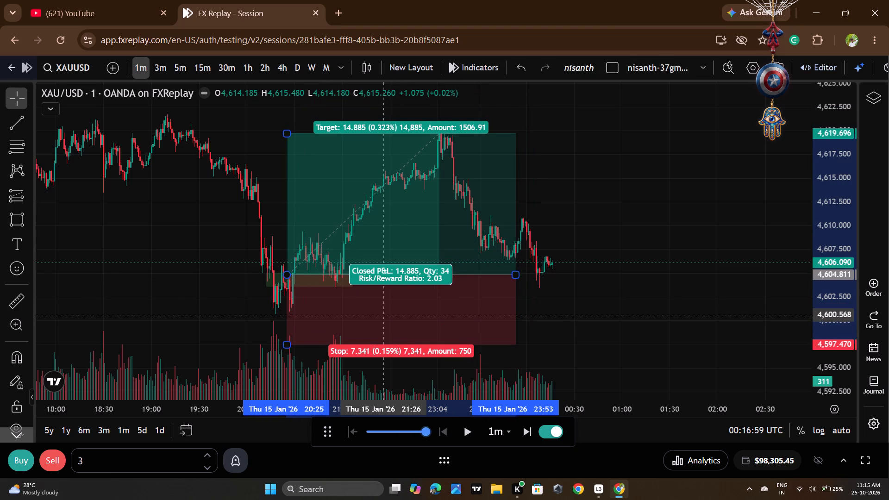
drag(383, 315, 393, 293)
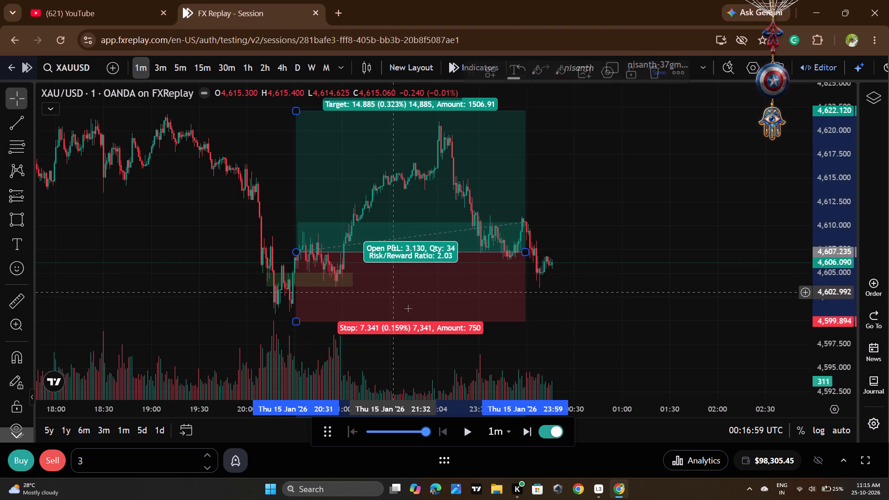
Replay price on to 00:47:59, stopping as price falls near the earlier lows.
click(471, 437)
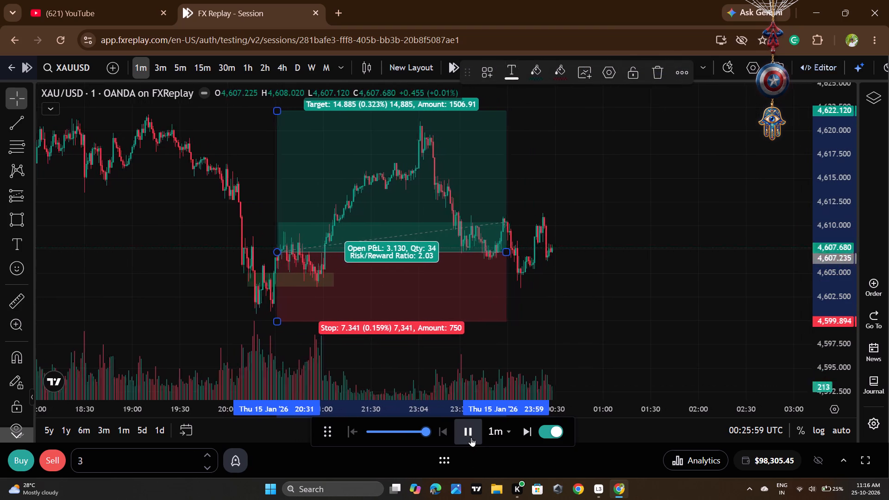
click(471, 437)
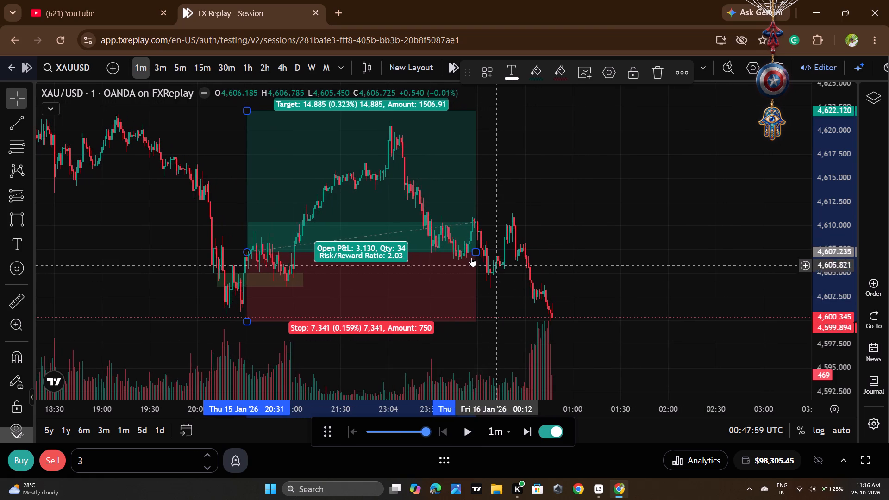
Delete the long position drawing and the green rectangle zone from the chart.
click(467, 257)
click(658, 73)
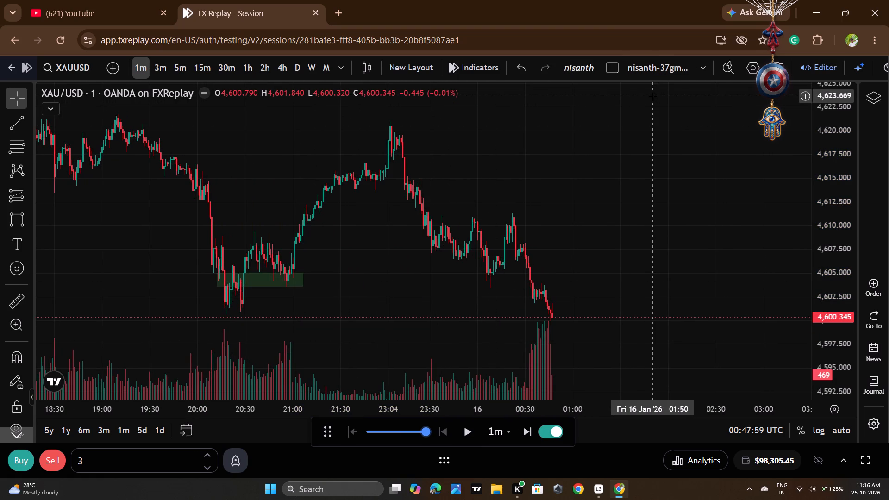
click(301, 281)
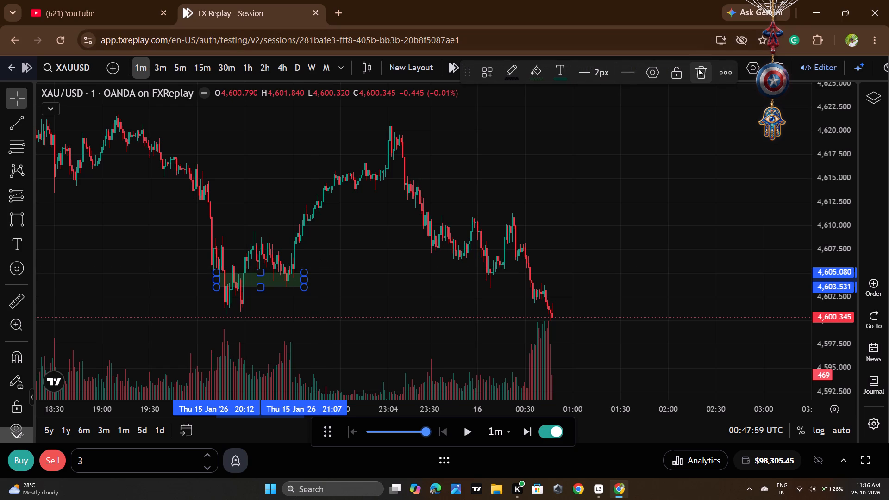
click(698, 68)
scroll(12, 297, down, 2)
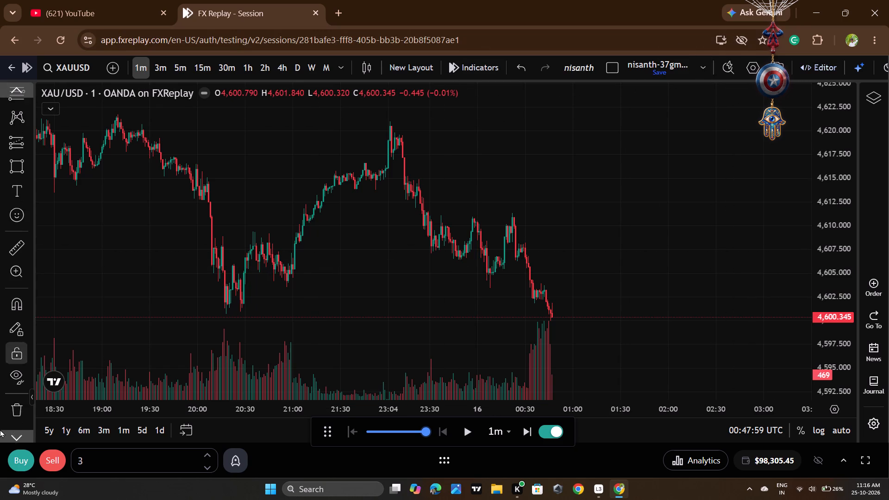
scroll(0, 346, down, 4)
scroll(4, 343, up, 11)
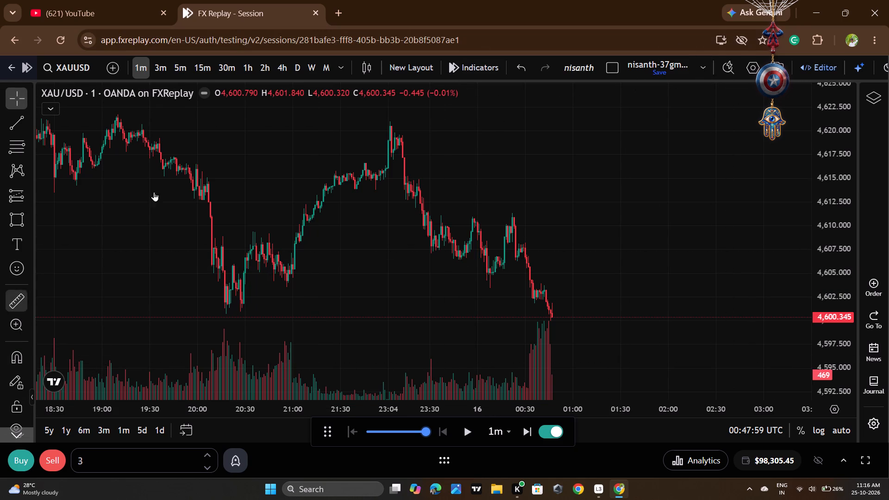
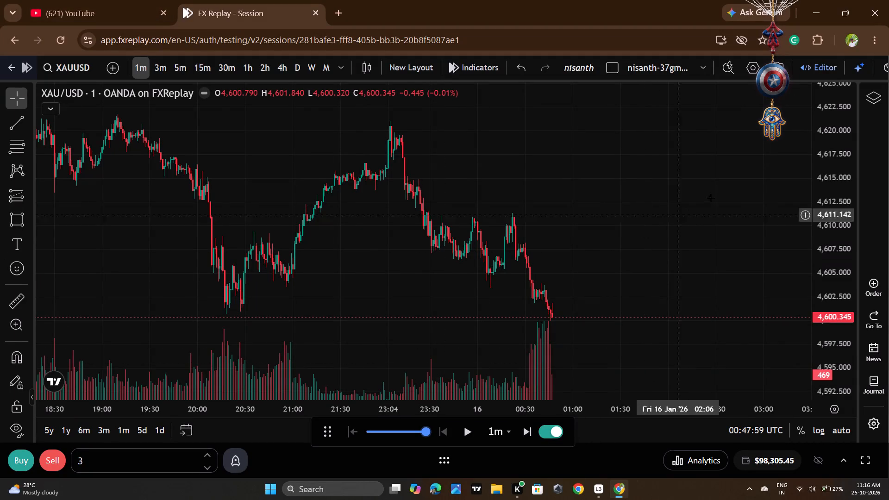
Replay price on to 01:08:59 on 16 January, stopping after the bounce from the new low.
scroll(845, 186, down, 3)
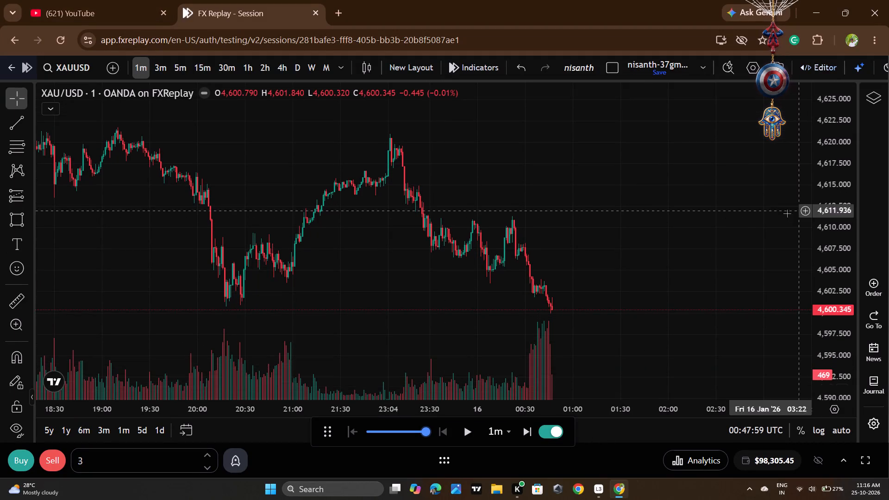
scroll(757, 218, down, 3)
scroll(711, 244, down, 3)
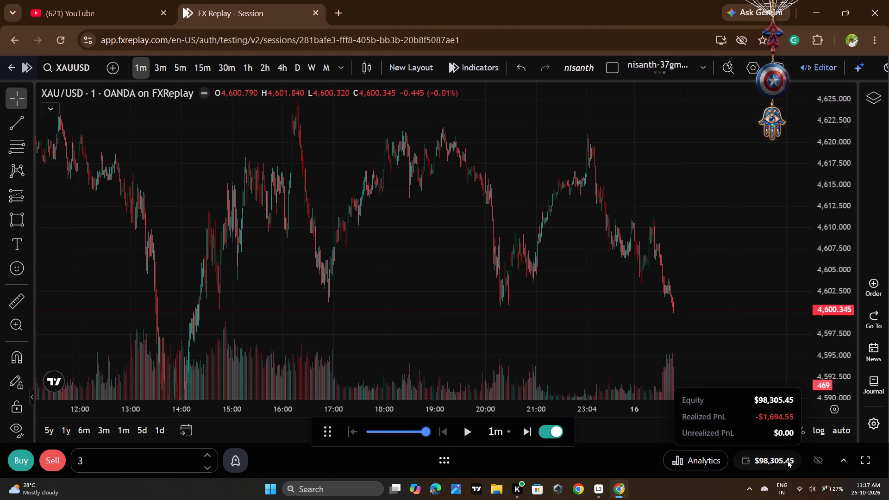
click(477, 428)
click(476, 428)
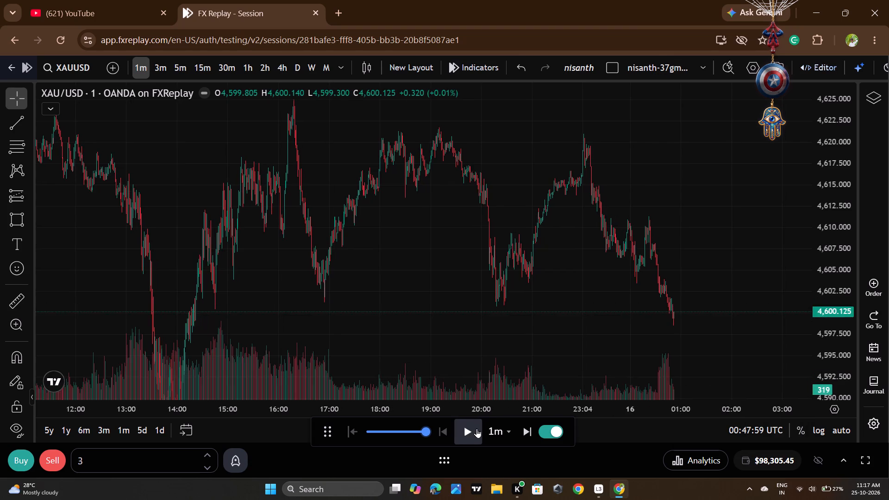
click(476, 428)
click(476, 428)
click(476, 428)
click(476, 429)
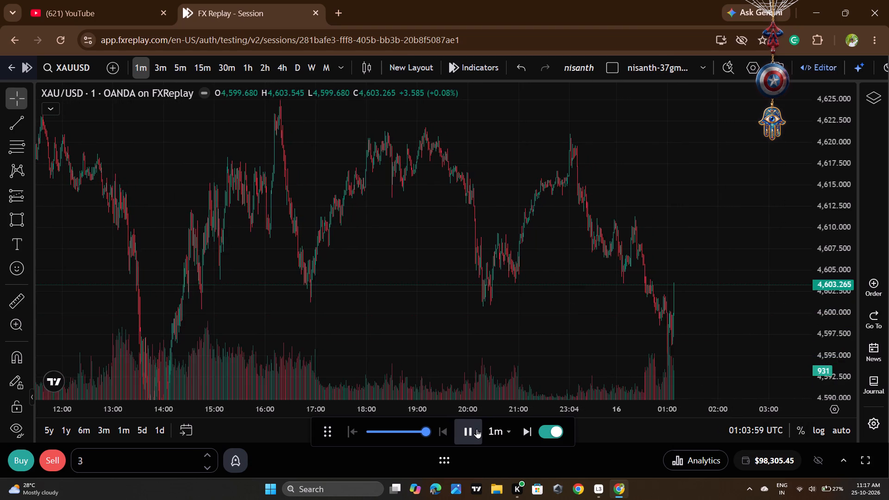
Draw a horizontal ray at 4,581.470 from about 13:01 on 15 January, along that day's afternoon low.
scroll(486, 351, down, 5)
drag(506, 350, 459, 198)
drag(462, 267, 455, 251)
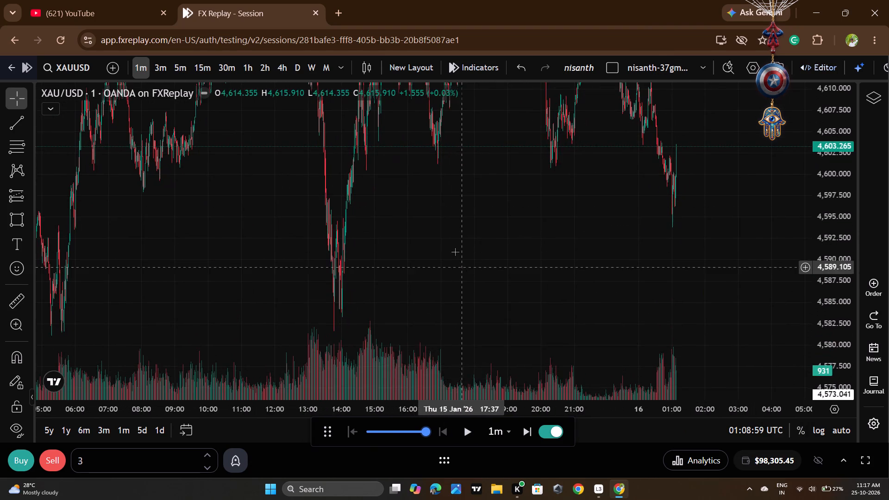
drag(455, 251, 435, 192)
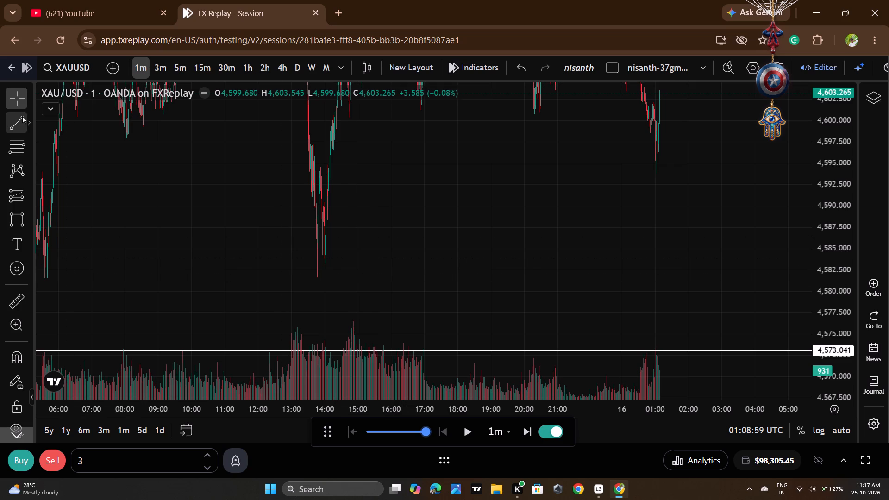
click(30, 125)
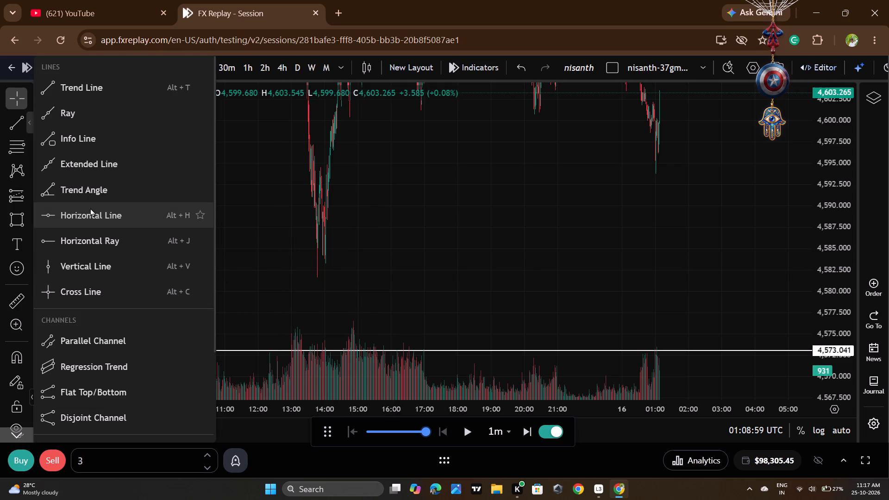
click(90, 230)
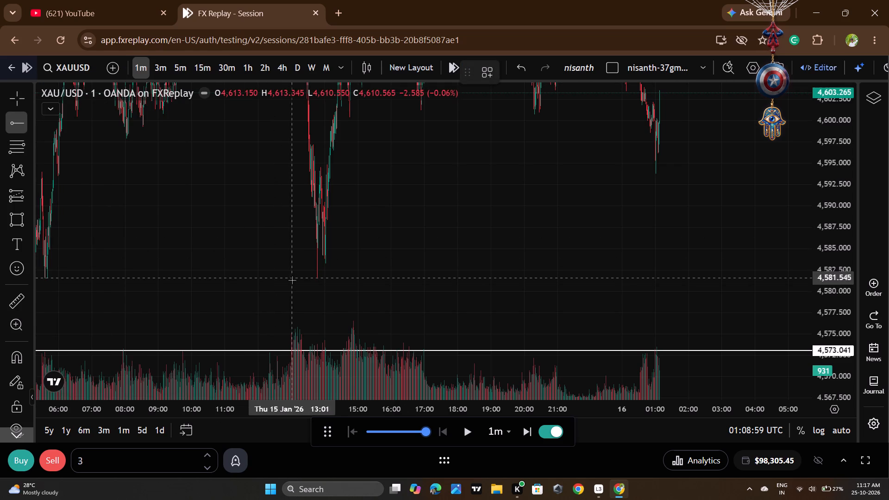
click(293, 279)
click(424, 331)
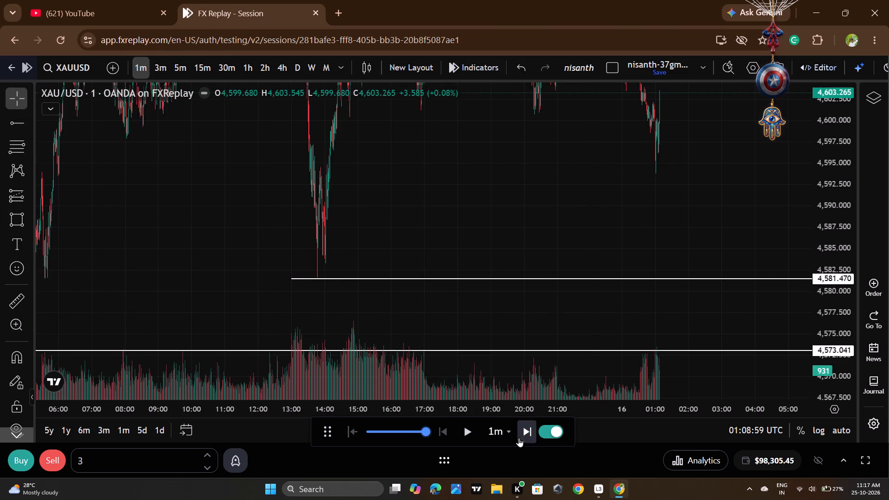
Replay price on to 01:14:59.
click(472, 432)
click(472, 433)
Draw a rectangle zone from 01:04 to about 02:30, between 4,599.959 and about 4,602, just below current price.
drag(620, 234, 625, 324)
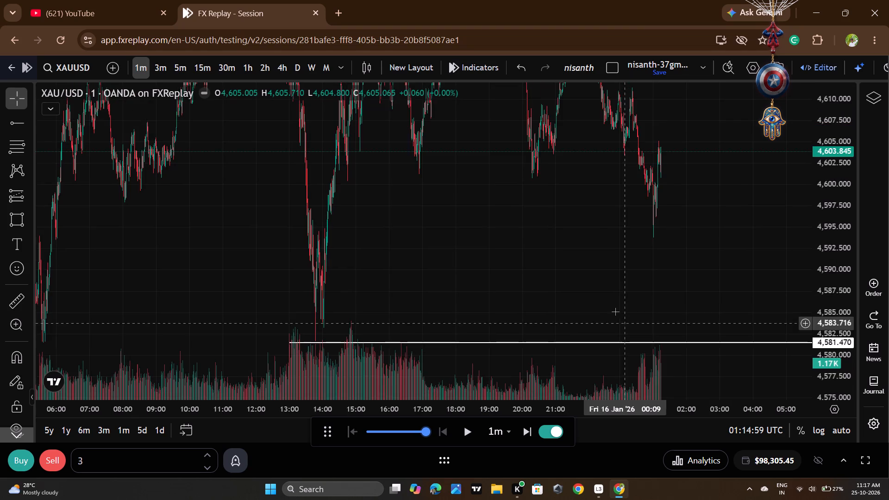
scroll(558, 191, up, 13)
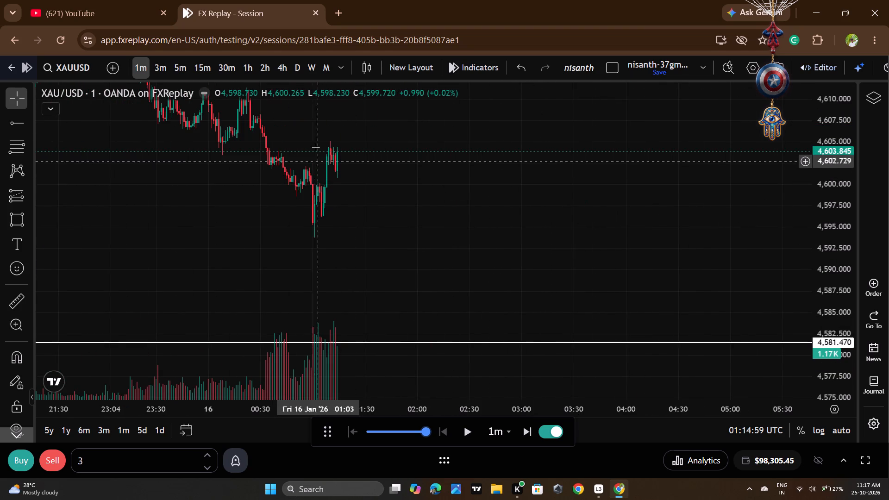
scroll(343, 189, down, 2)
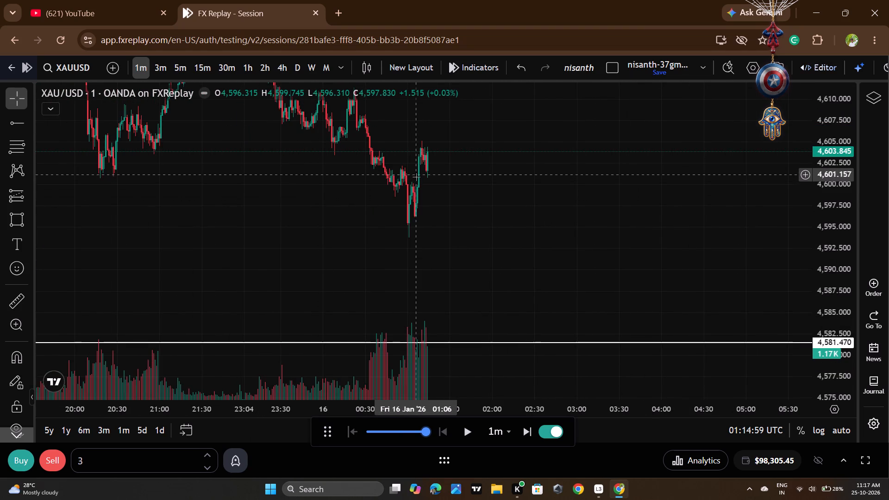
click(23, 219)
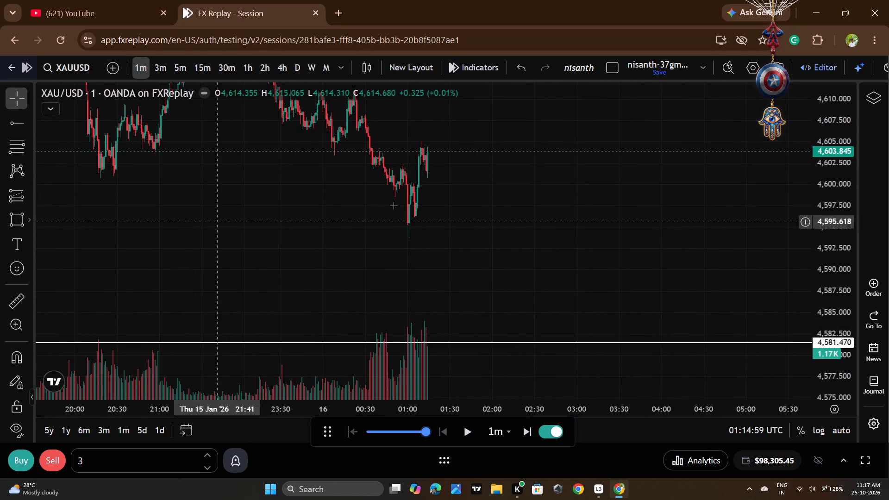
click(413, 185)
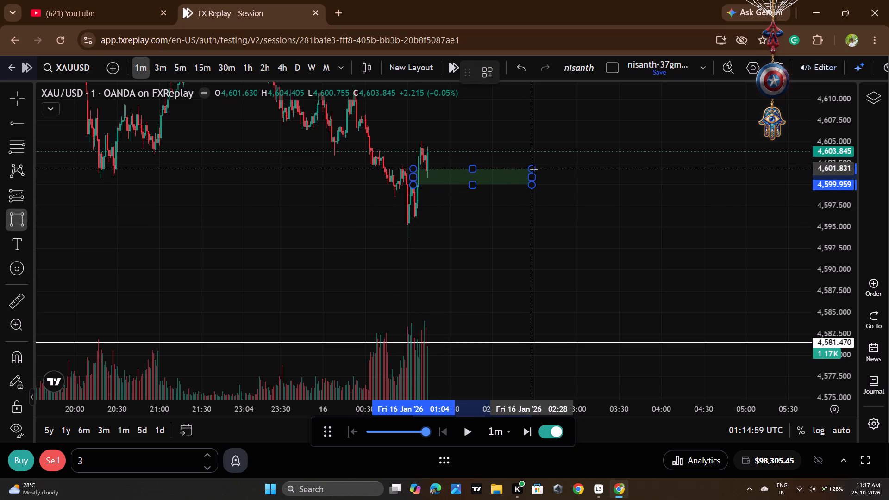
click(536, 167)
click(579, 256)
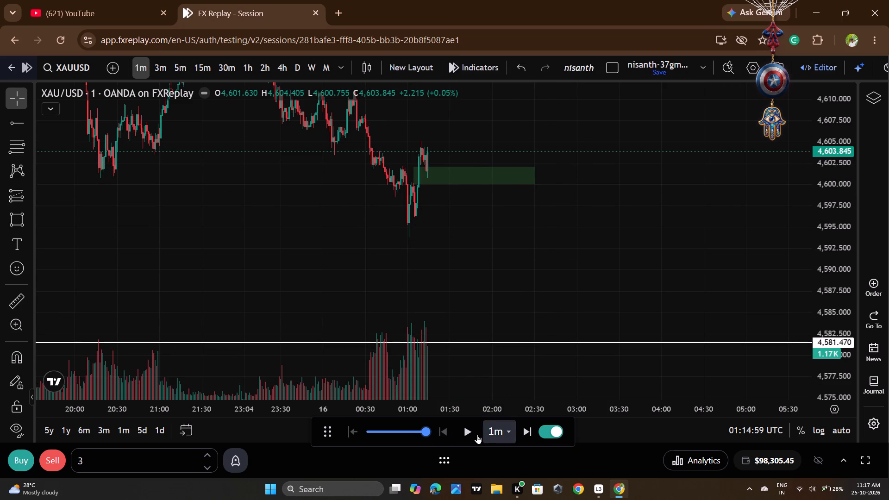
Replay price through and beyond the new zone, on to 05:57:59.
click(476, 434)
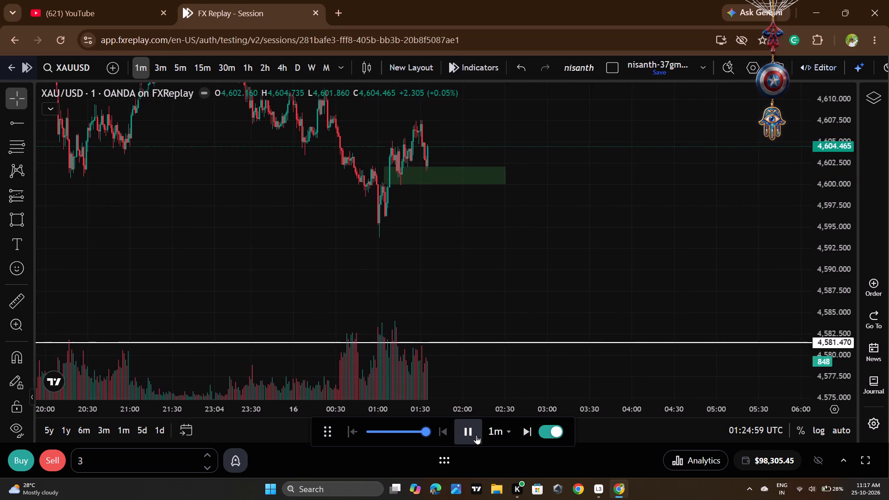
click(476, 435)
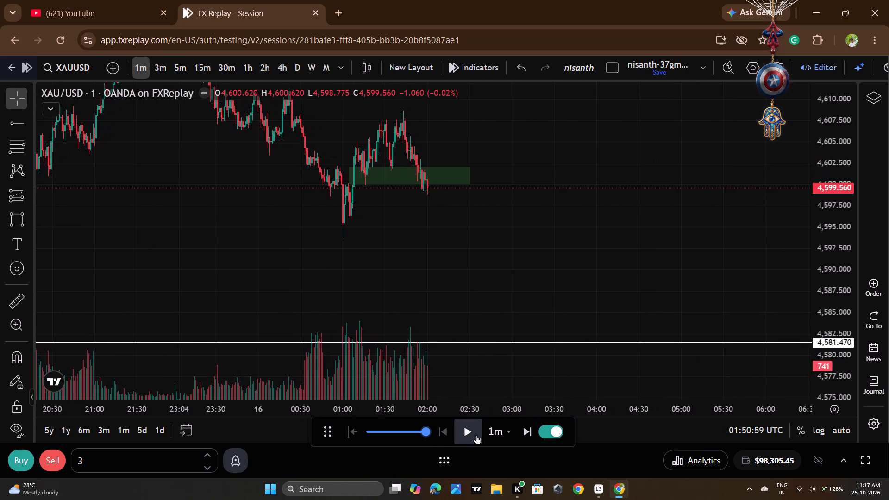
click(476, 435)
click(476, 435)
click(476, 435)
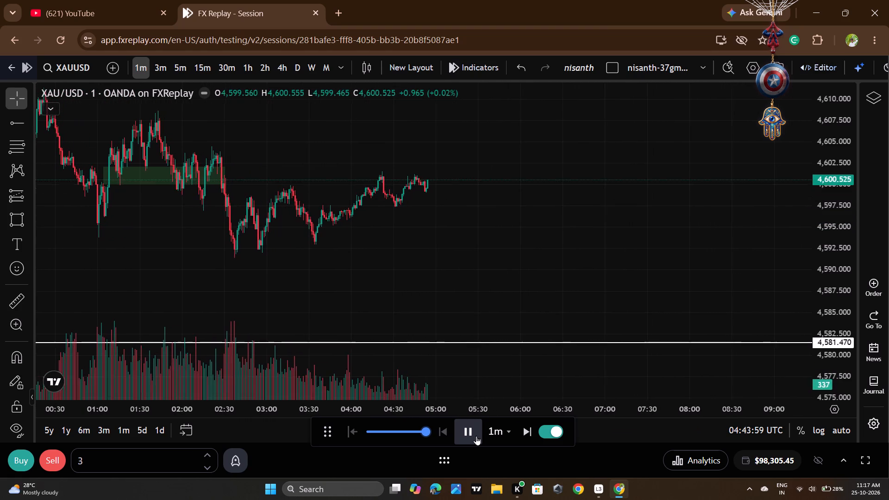
click(476, 436)
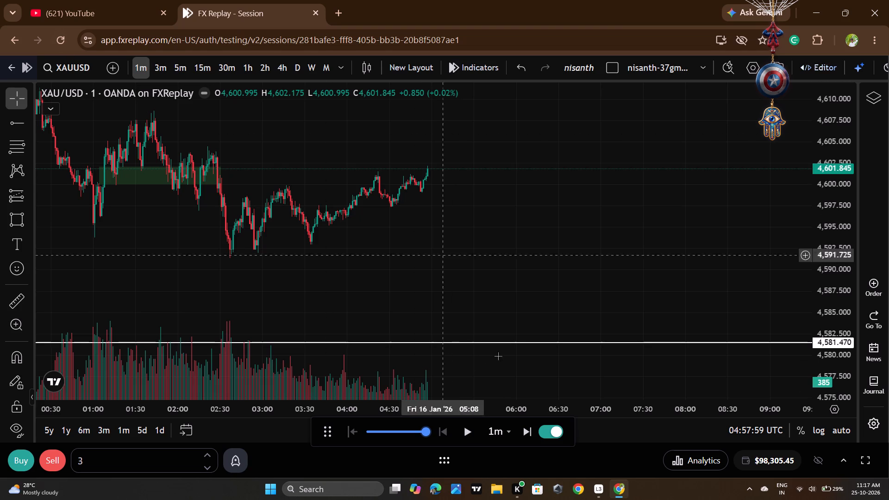
click(461, 450)
click(466, 439)
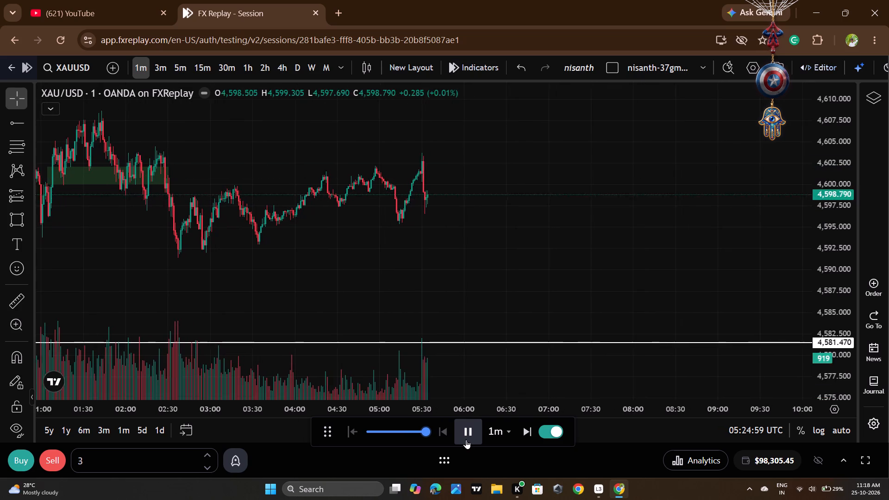
click(466, 439)
Replay price on to 12:15:59, stopping as it pulls back from a retest of the morning high.
scroll(479, 276, down, 5)
scroll(845, 212, down, 6)
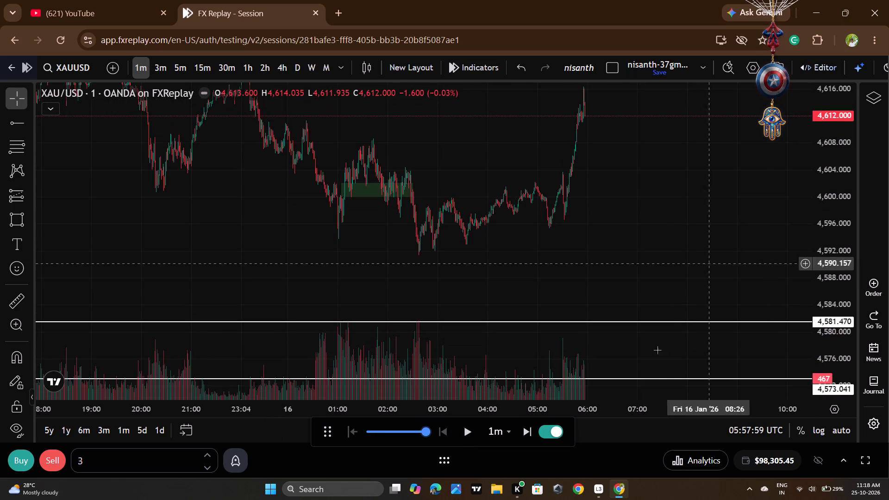
click(469, 431)
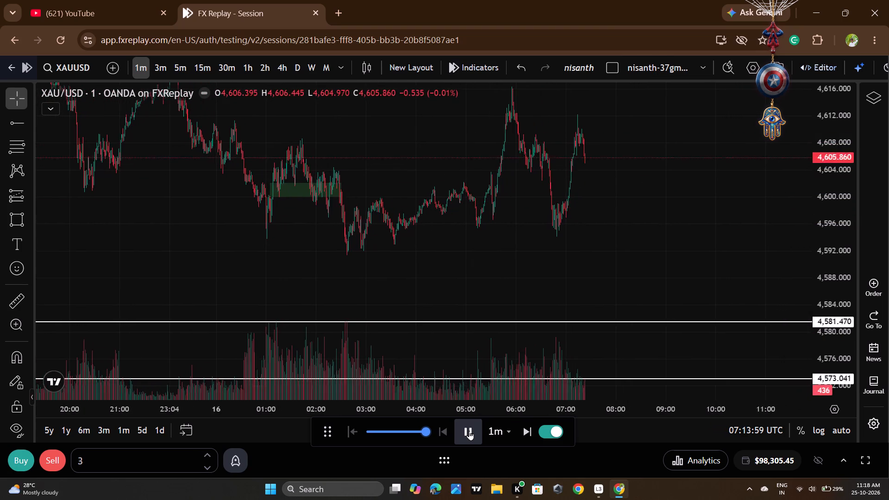
click(469, 431)
scroll(553, 190, down, 3)
drag(689, 227, 689, 275)
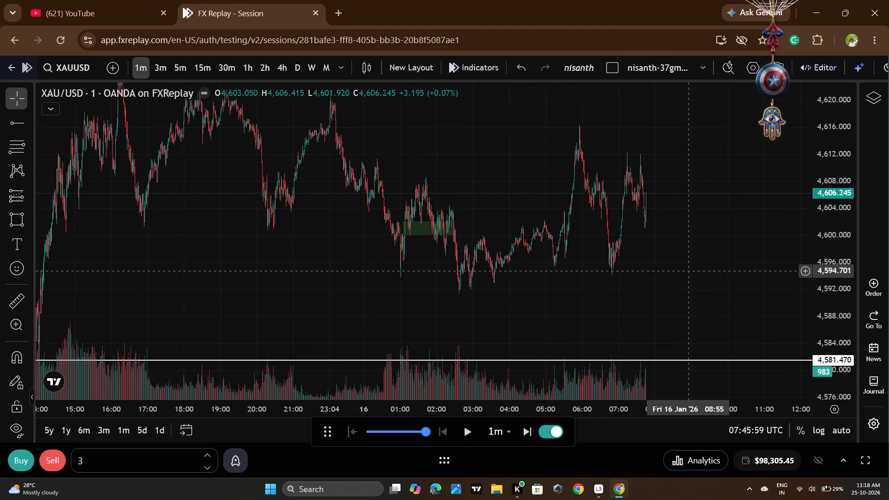
drag(689, 275, 682, 311)
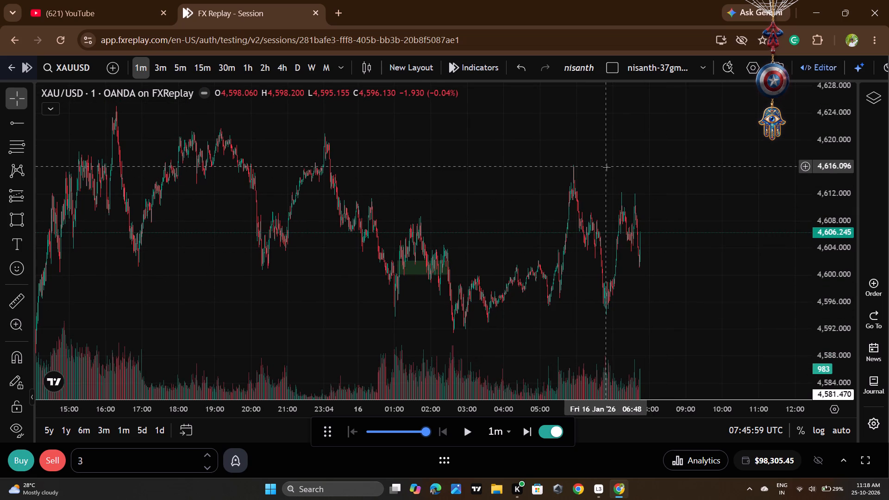
click(474, 433)
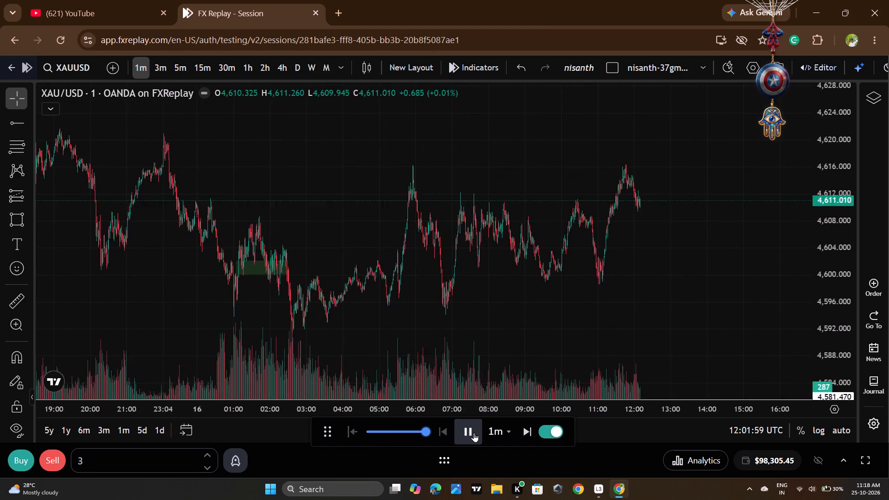
click(474, 432)
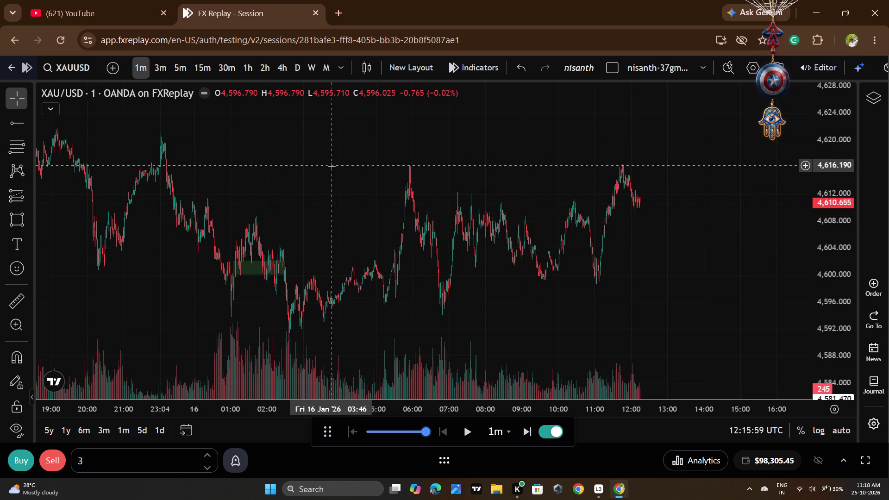
Draw a rectangle zone from 11:31 to about 12:40, between 4,611.531 and about 4,612.5, just above current price.
click(624, 313)
scroll(678, 175, up, 11)
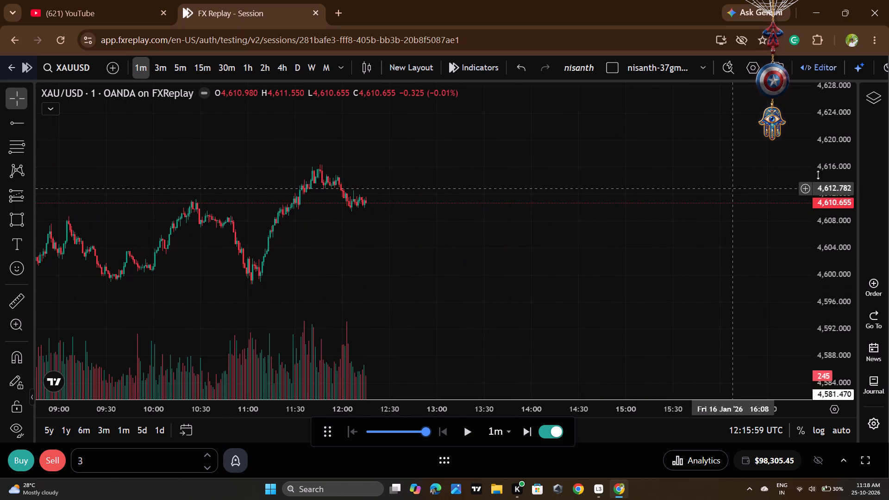
scroll(837, 176, up, 20)
scroll(837, 176, up, 2)
scroll(419, 252, up, 3)
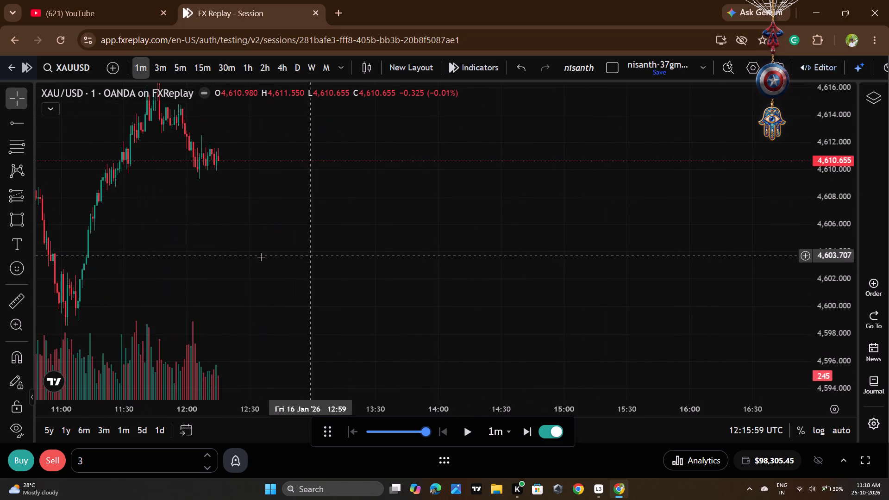
drag(261, 257, 595, 344)
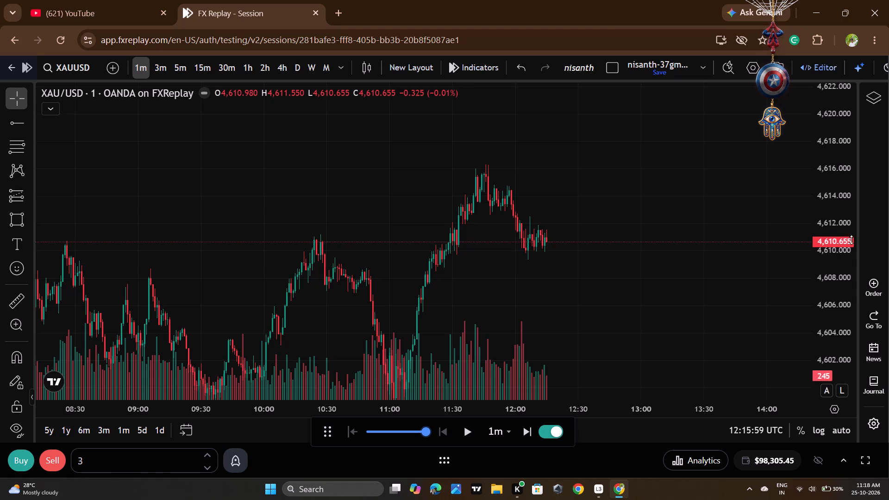
scroll(843, 240, up, 20)
scroll(843, 240, up, 4)
scroll(598, 262, up, 5)
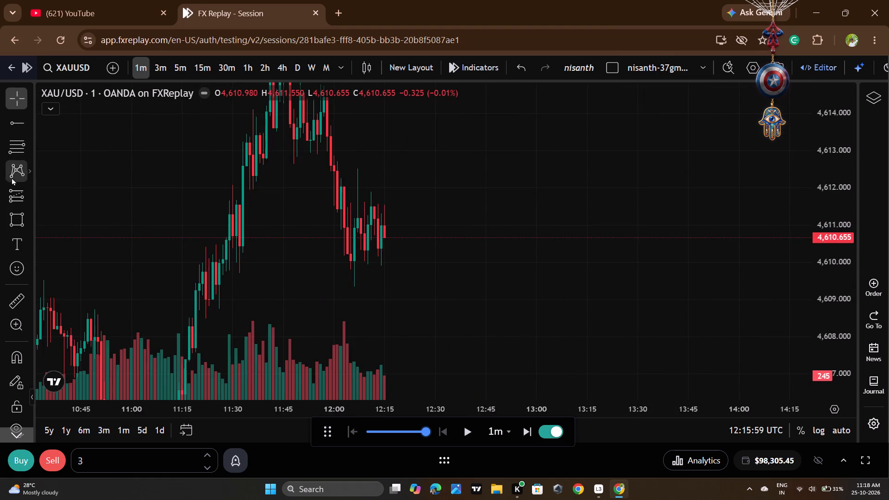
click(22, 214)
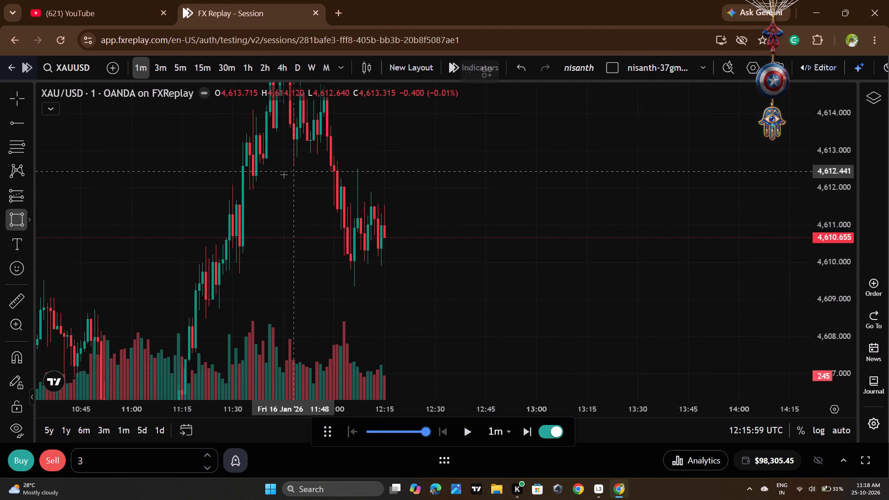
click(237, 205)
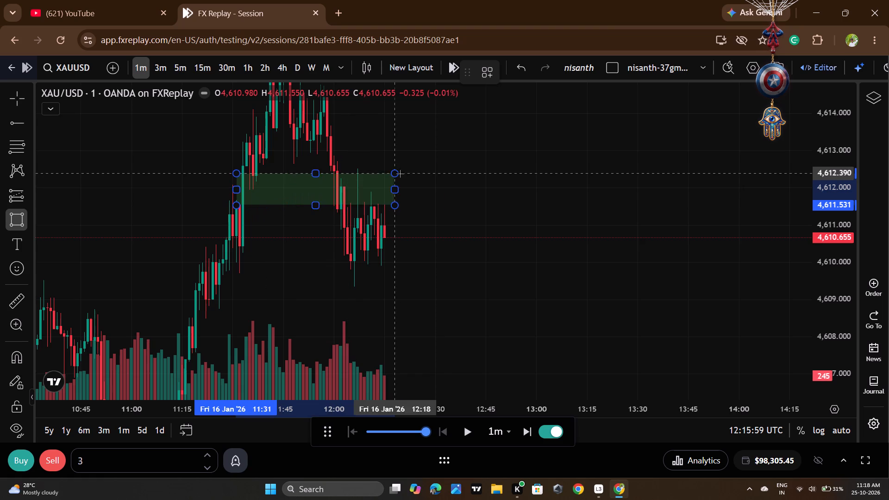
click(470, 169)
click(542, 194)
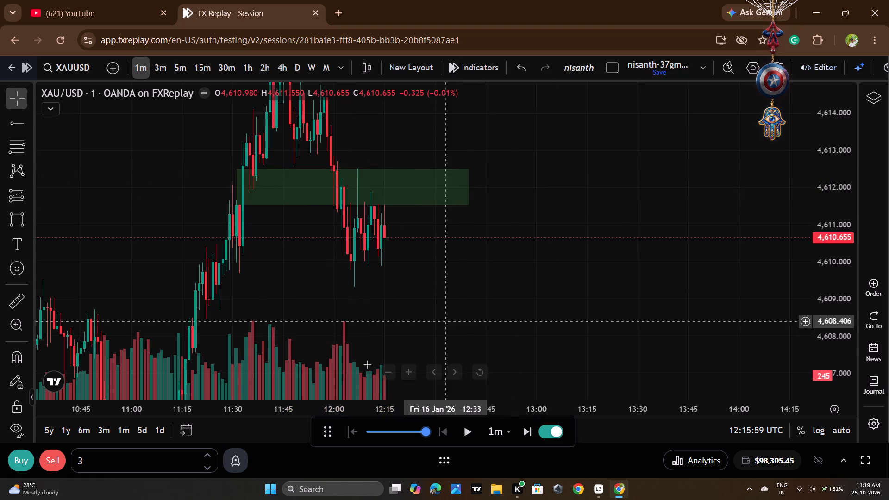
Open a 3-lot market sell on XAUUSD at 4,610.655.
scroll(497, 303, down, 3)
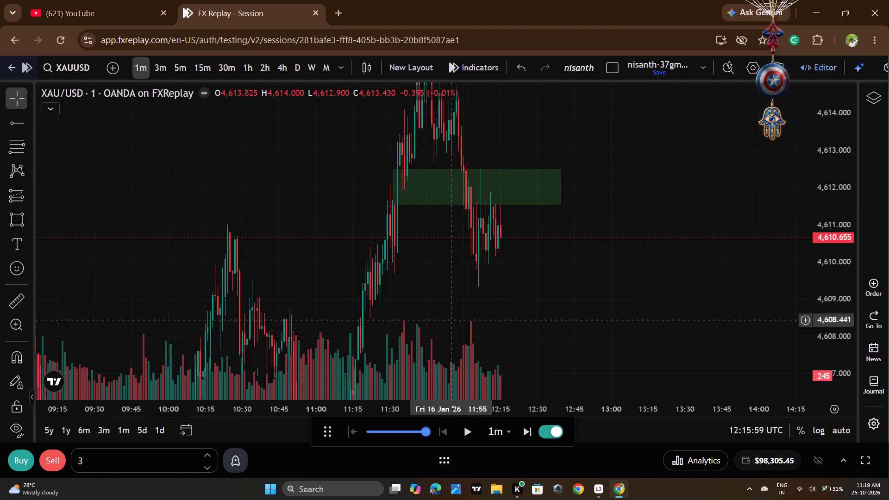
click(50, 456)
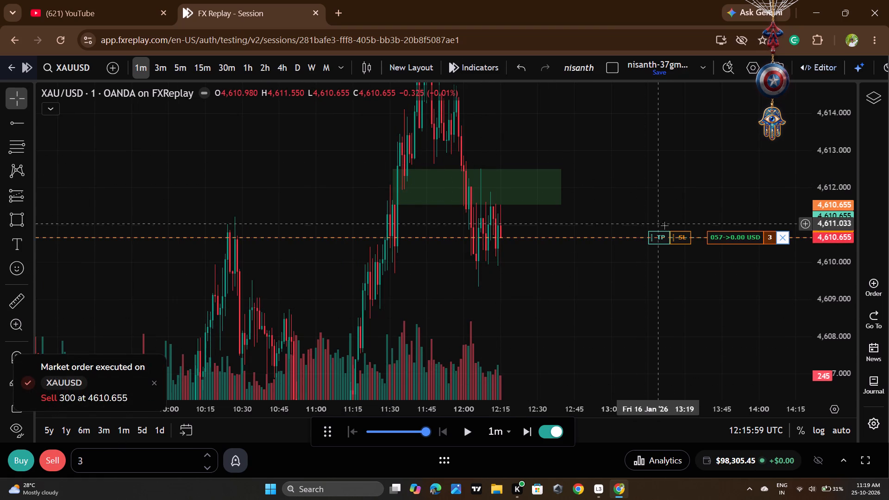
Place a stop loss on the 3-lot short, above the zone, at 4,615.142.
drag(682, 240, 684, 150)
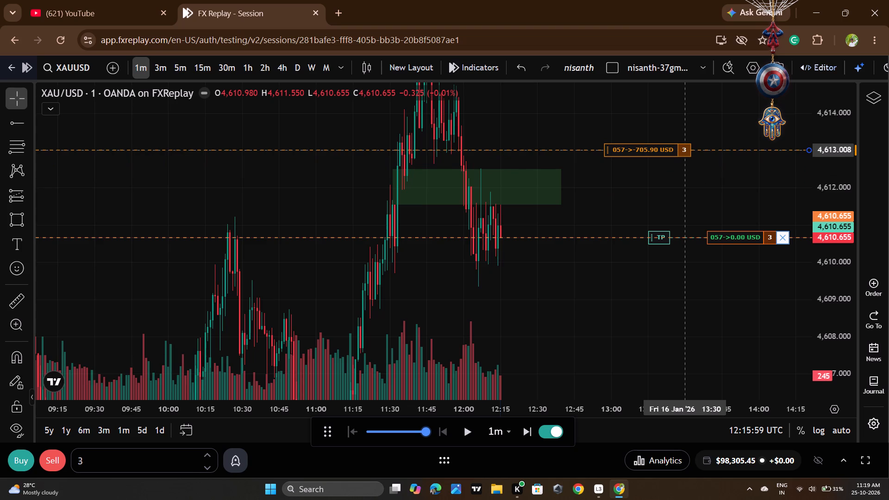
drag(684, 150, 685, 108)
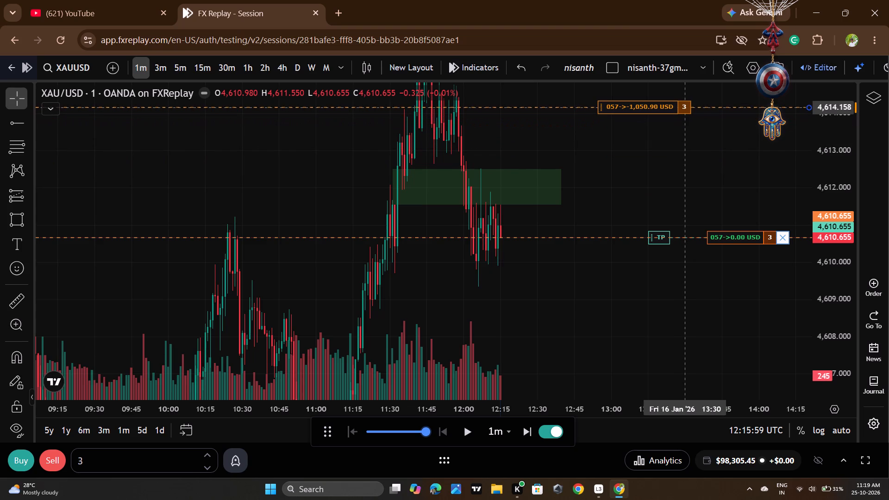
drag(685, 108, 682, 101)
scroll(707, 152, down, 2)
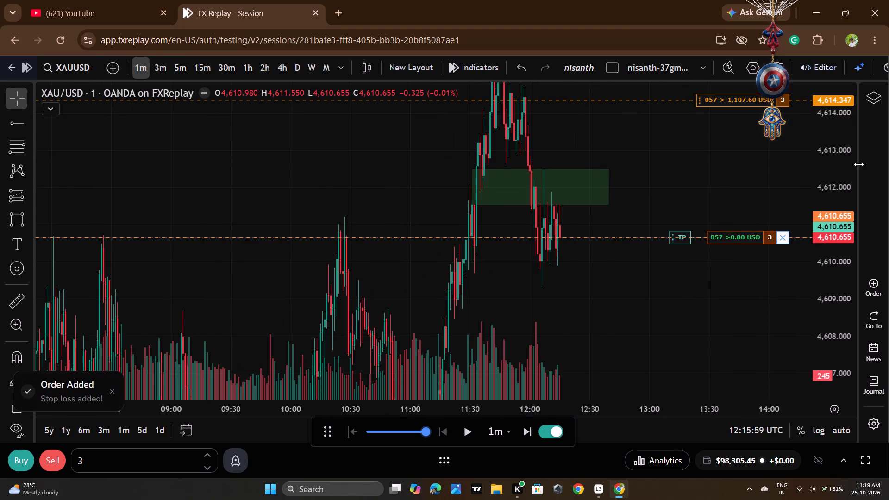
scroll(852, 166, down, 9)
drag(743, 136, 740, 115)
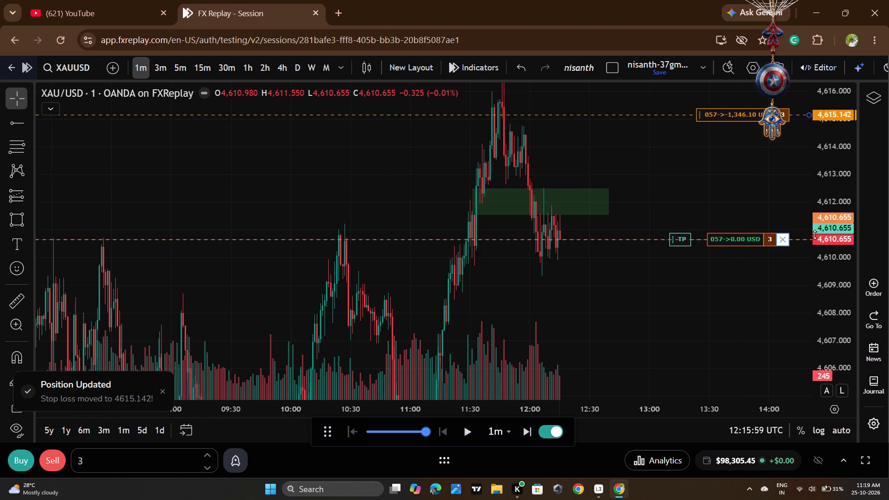
Close 100% of the open 3-lot XAUUSD short.
click(781, 243)
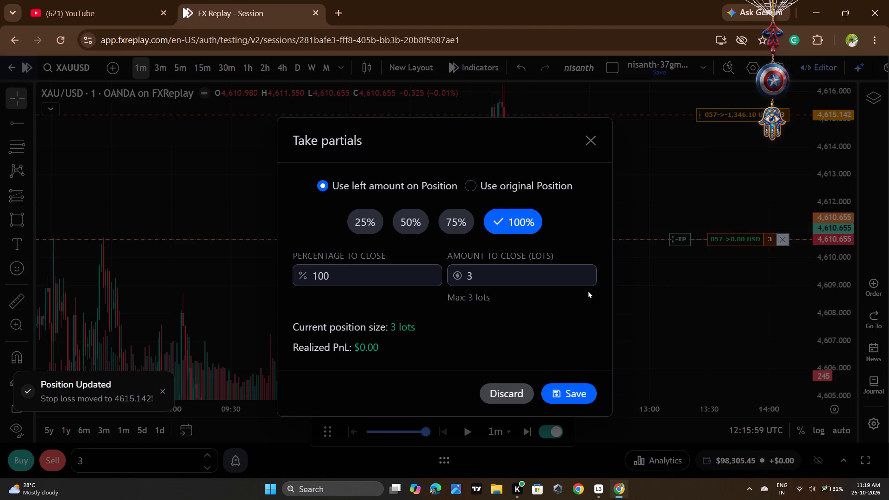
click(574, 385)
Set the order size to 4 lots and open a market sell on XAUUSD at 4,610.655.
click(98, 461)
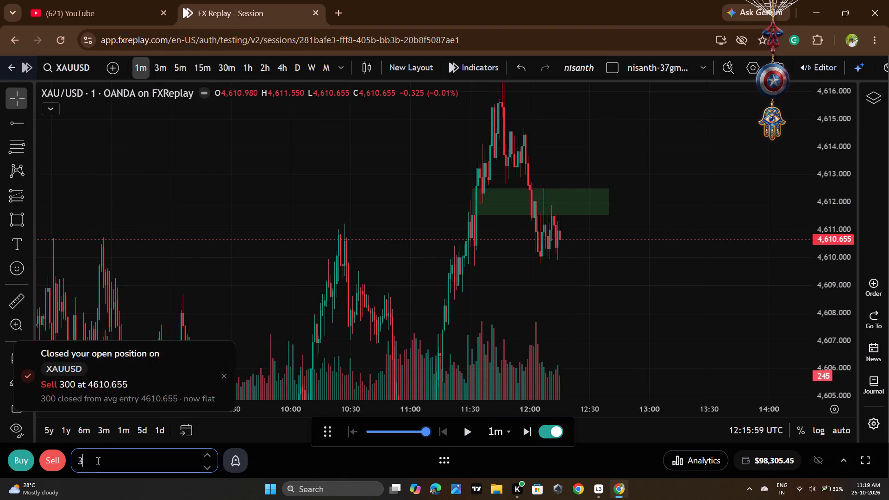
key(BackSpace)
key(4)
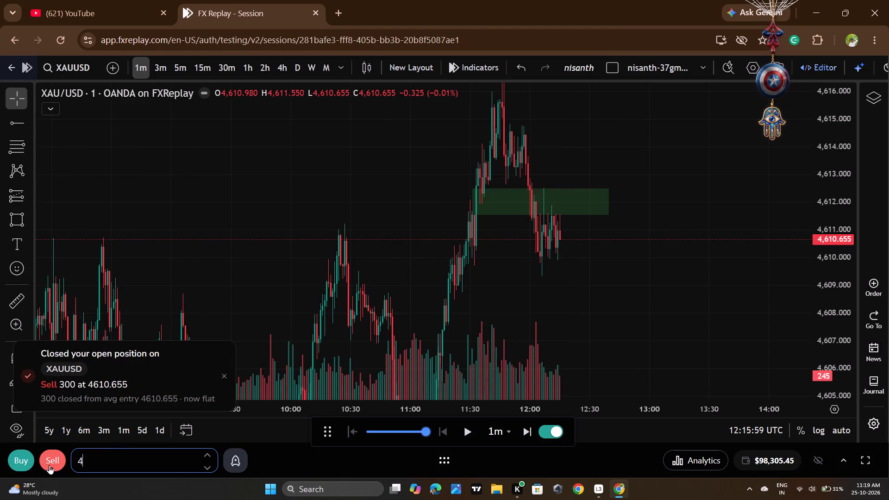
click(53, 458)
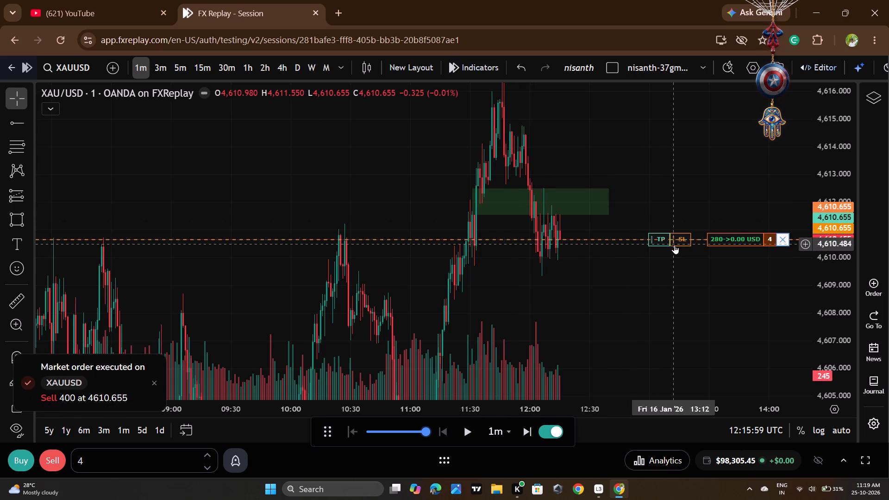
Place the 4-lot short's stop loss at 4,615.811, just under the recent swing high.
drag(689, 244, 697, 133)
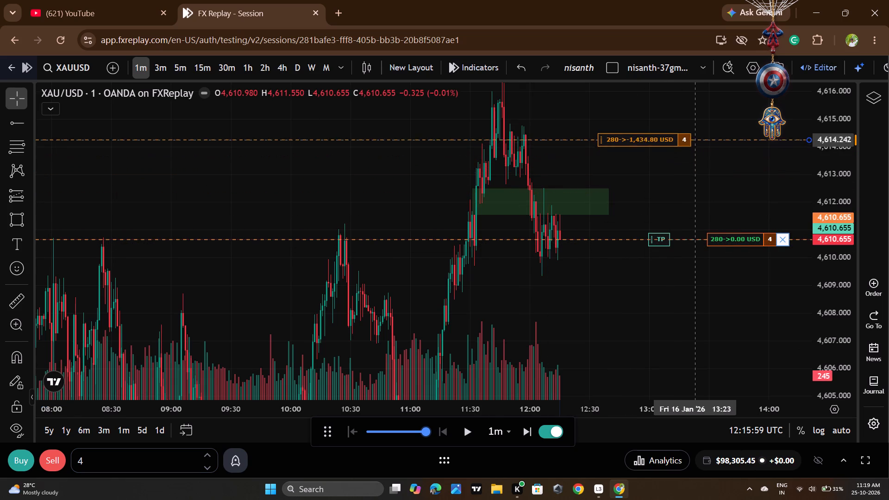
drag(697, 133, 698, 99)
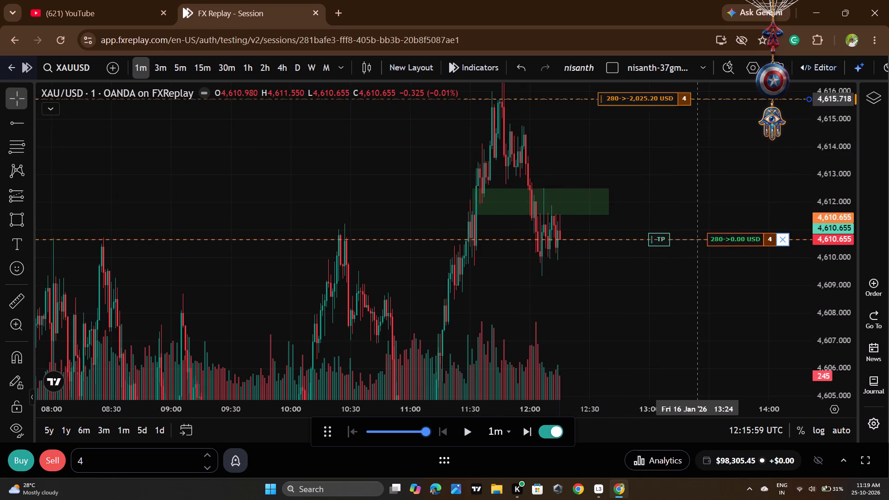
drag(698, 99, 698, 97)
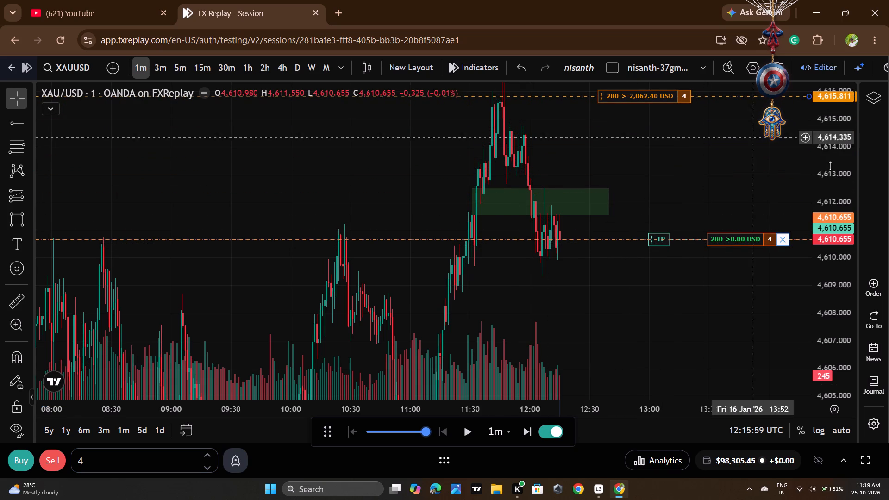
Draw a Short Position projection from the last candle with entry 4,610.700, stop 4,615.770 and target 4,600.562 for a risk/reward of 2.
scroll(839, 182, down, 6)
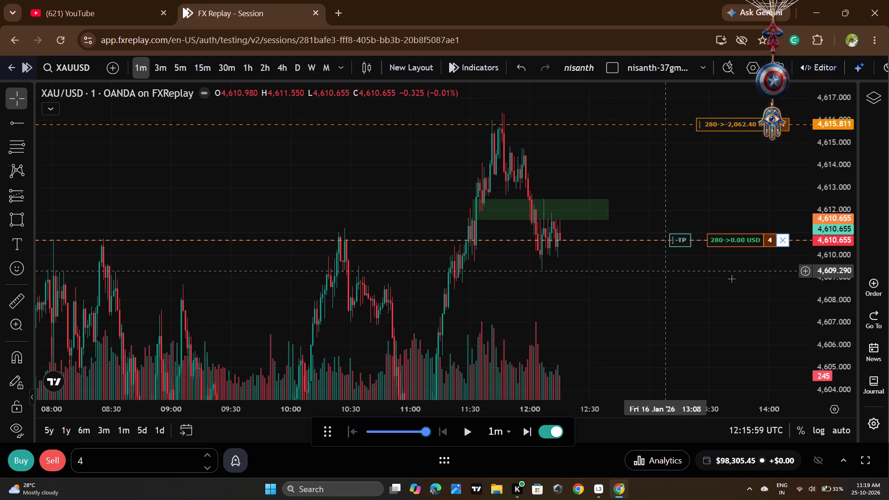
scroll(851, 261, down, 5)
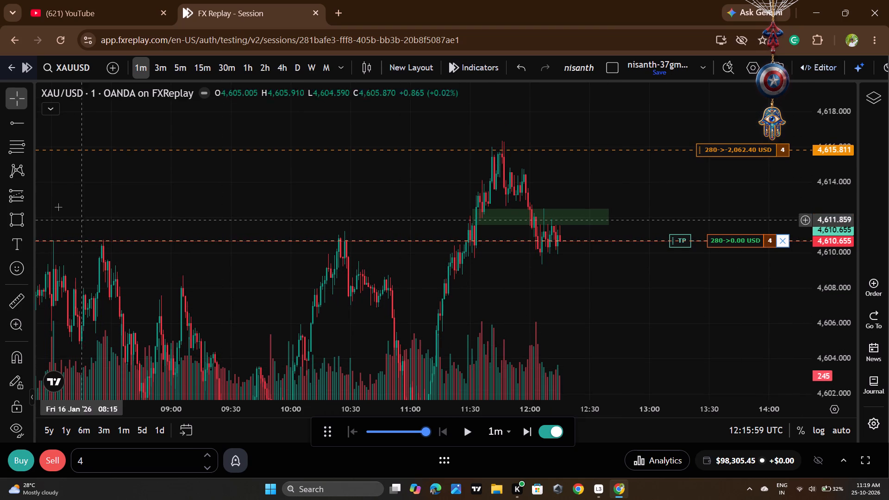
click(28, 197)
click(87, 156)
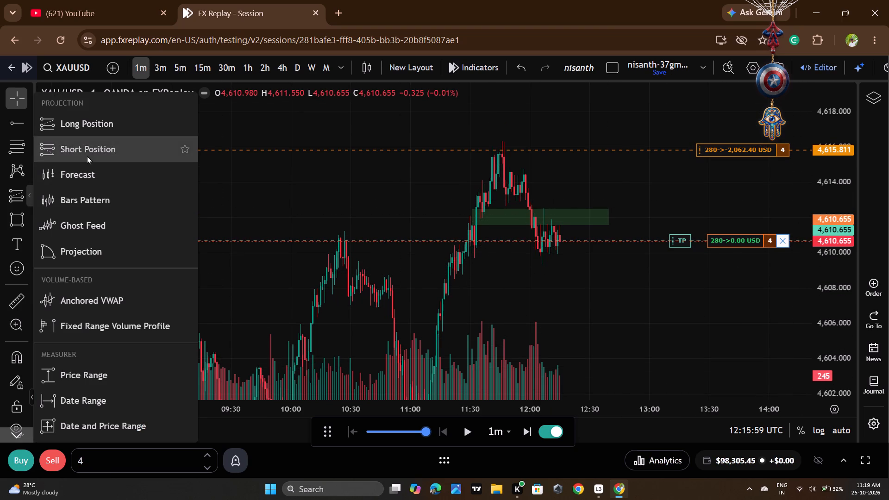
click(562, 240)
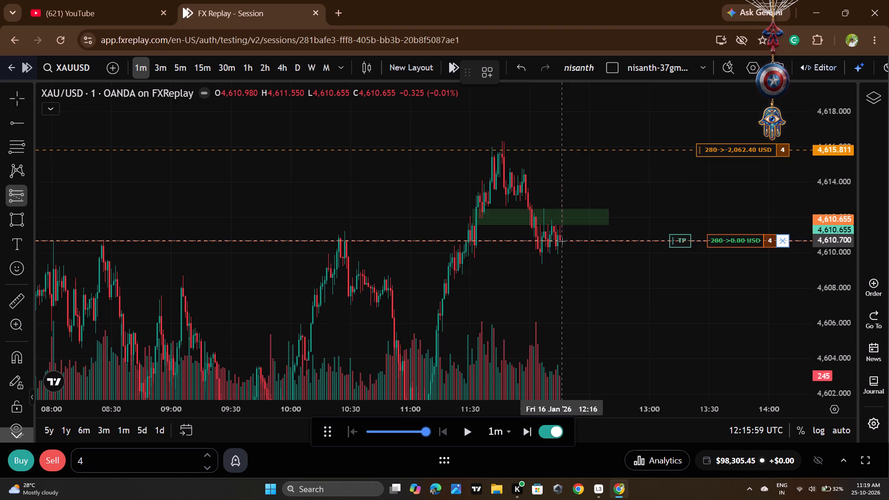
drag(563, 177, 569, 153)
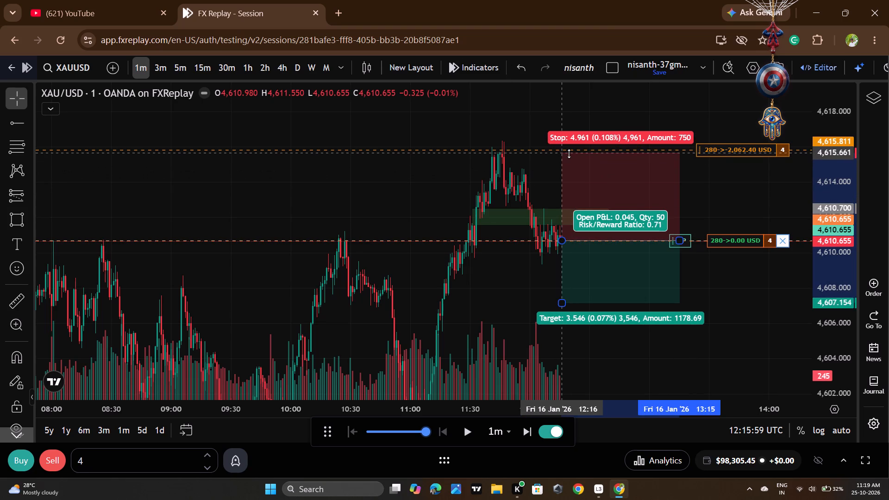
drag(569, 153, 569, 151)
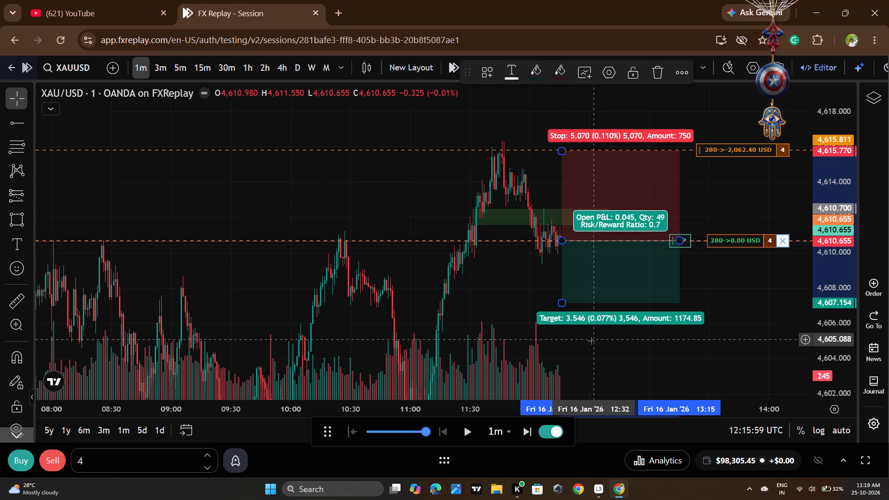
drag(563, 305, 574, 365)
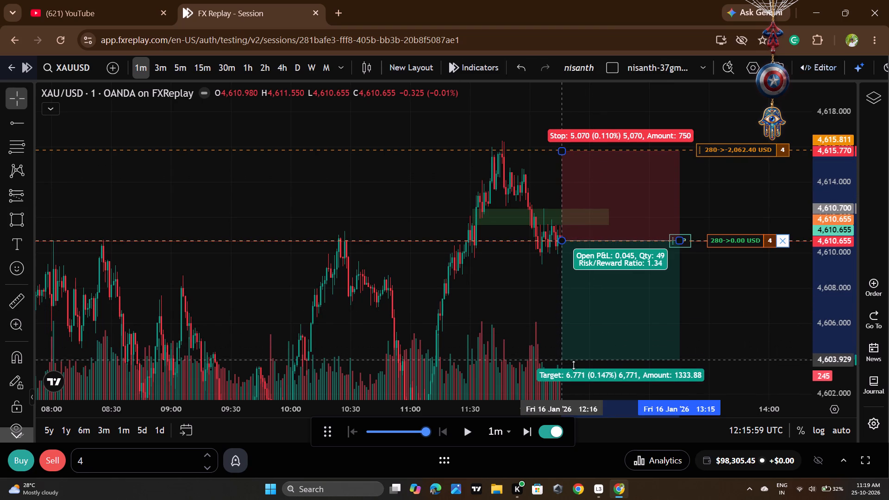
drag(574, 365, 577, 383)
drag(713, 335, 679, 219)
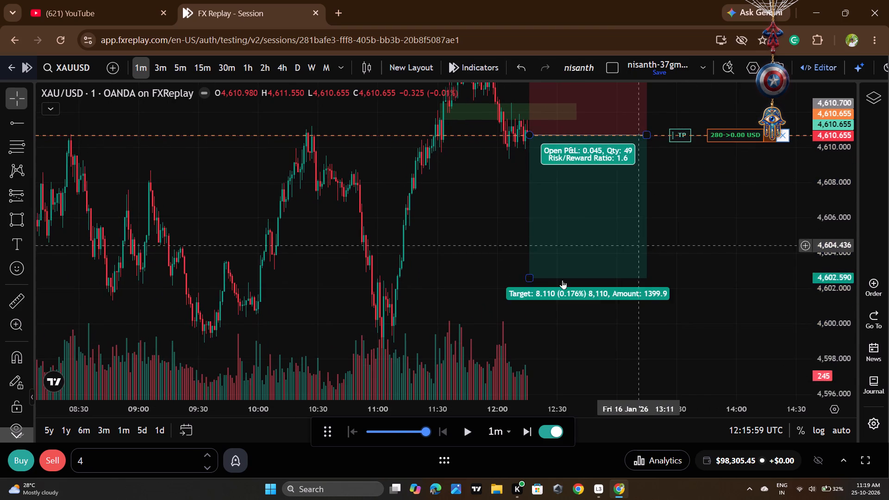
drag(530, 278, 540, 310)
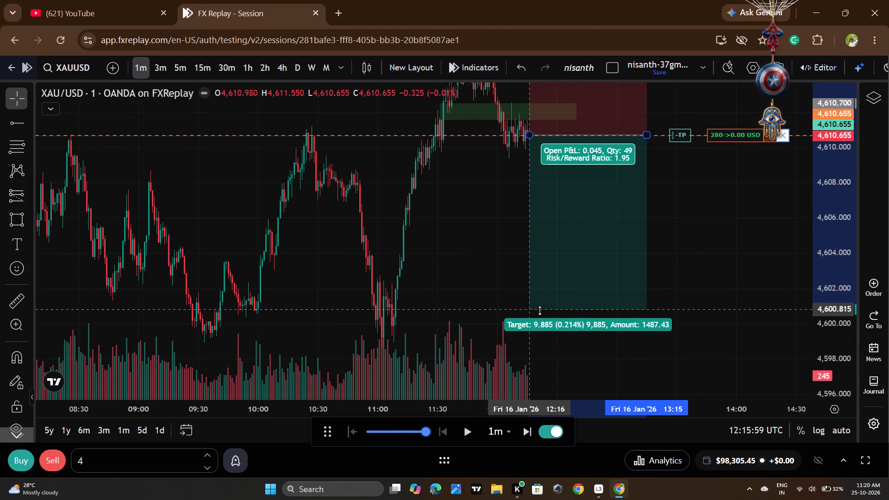
drag(540, 310, 540, 313)
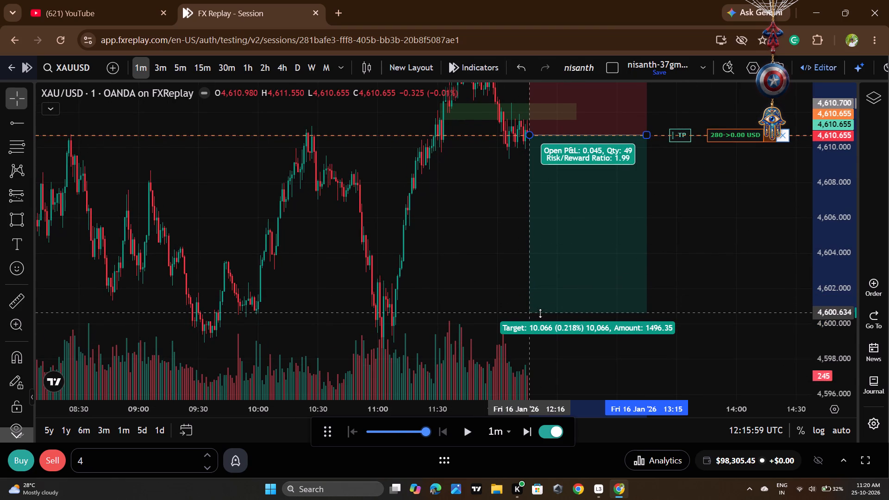
drag(540, 313, 540, 314)
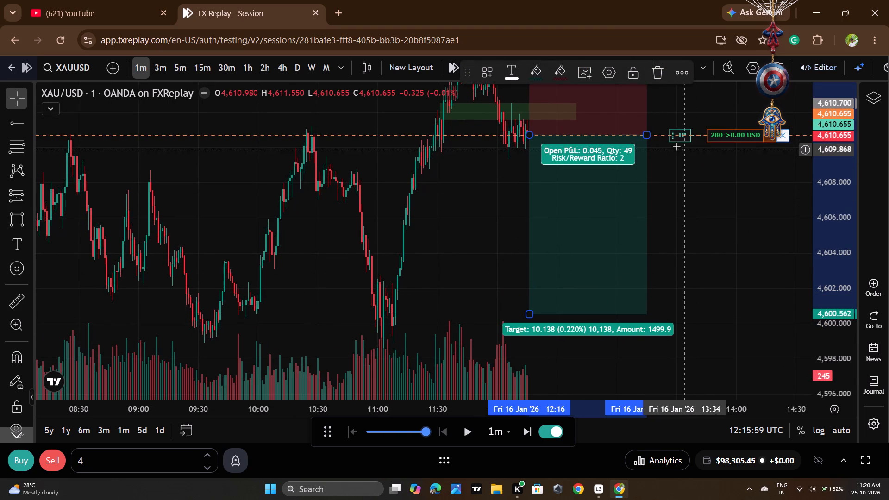
Place the 4-lot short's take profit at 4,600.490, level with the projection's target.
drag(680, 139, 721, 315)
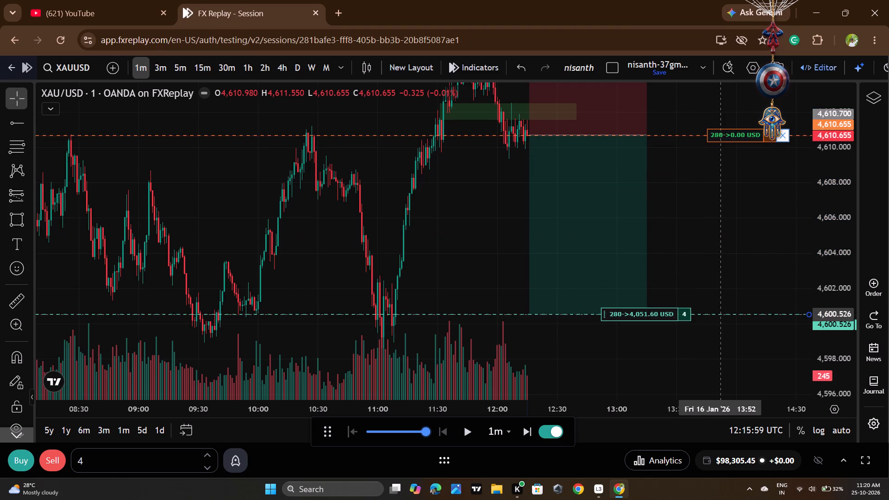
drag(721, 315, 720, 315)
Replay price on to 12:29:59 with the 4-lot short running.
drag(716, 260, 618, 271)
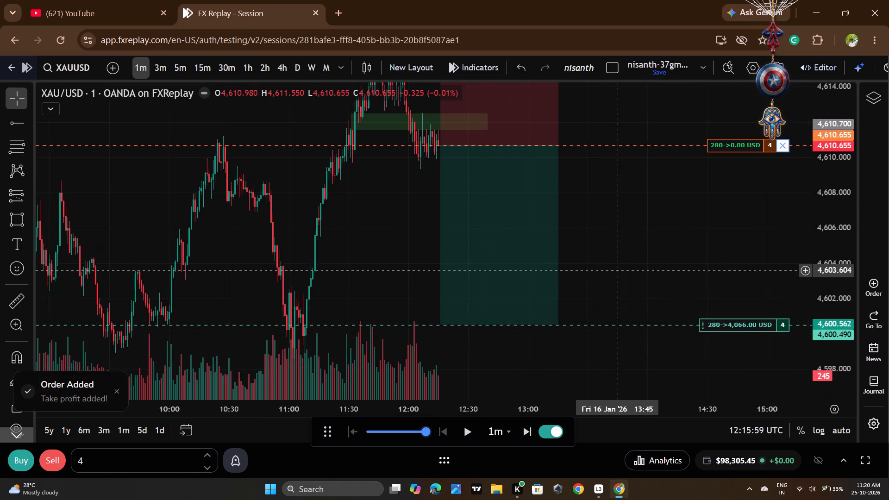
drag(618, 271, 612, 287)
click(466, 437)
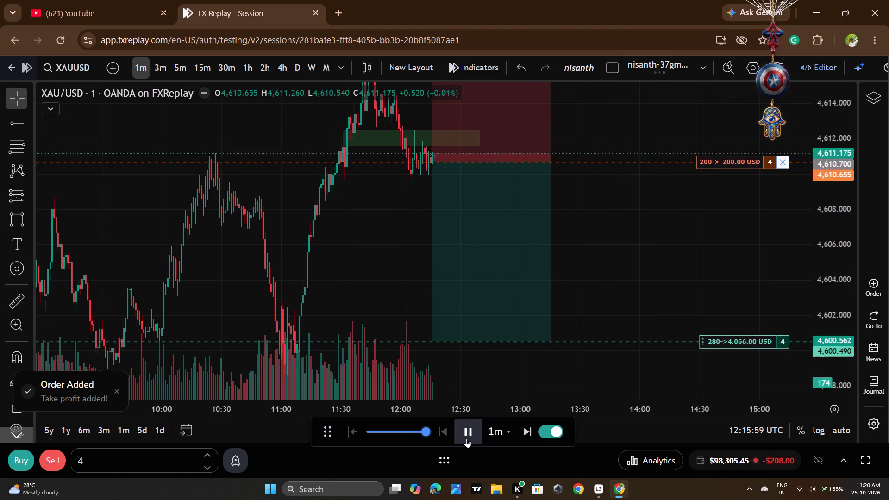
double_click(466, 438)
click(466, 438)
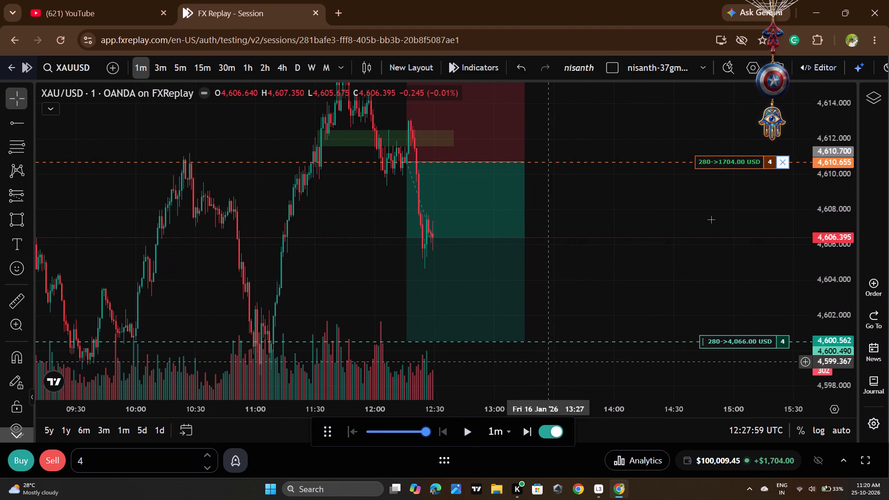
Tighten the short's stop loss to 4,611.533, just above the entry.
drag(736, 241, 732, 335)
drag(723, 144, 728, 206)
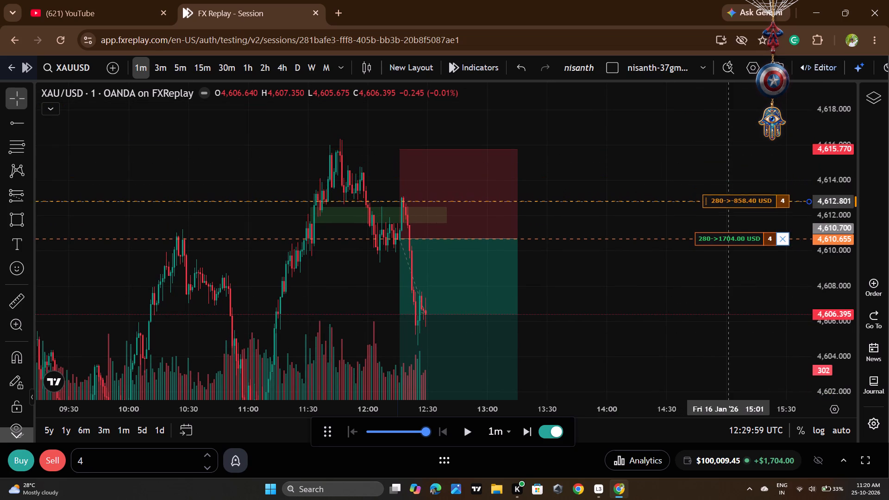
drag(728, 206, 723, 224)
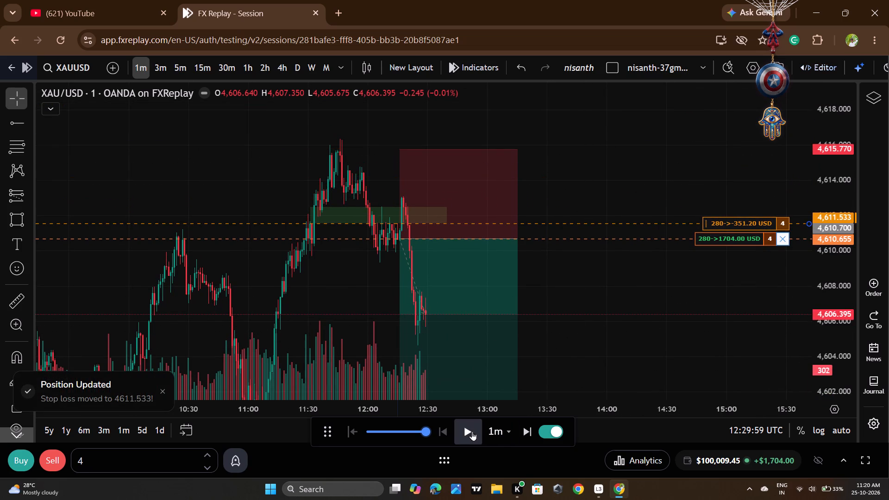
Replay price on to 12:49:59 with the short still open.
click(469, 431)
double_click(468, 431)
click(468, 432)
click(468, 432)
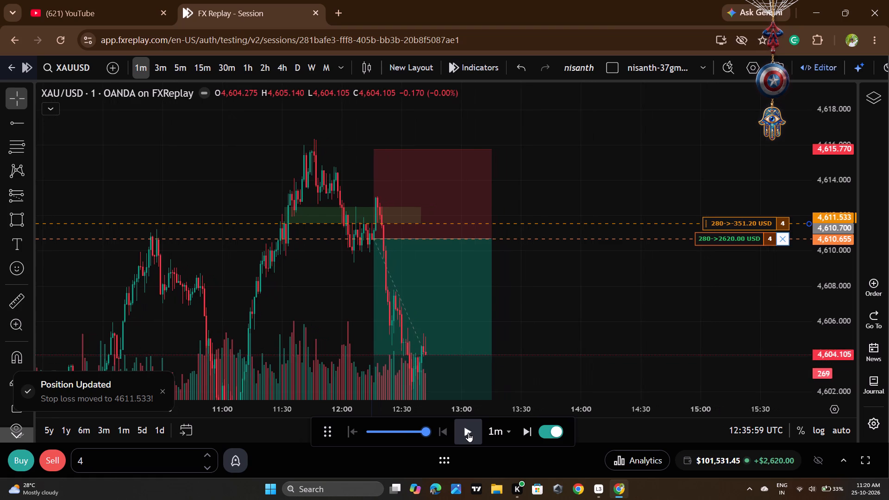
click(468, 432)
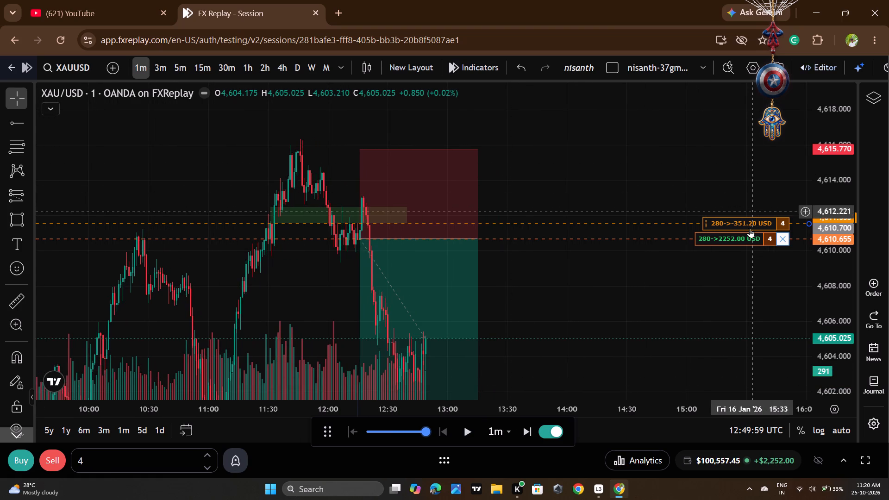
Move the short's stop loss below the entry, to 4,610.338.
drag(751, 221, 750, 245)
Replay price on to 12:55:59, through the short's take profit level.
drag(723, 315, 689, 195)
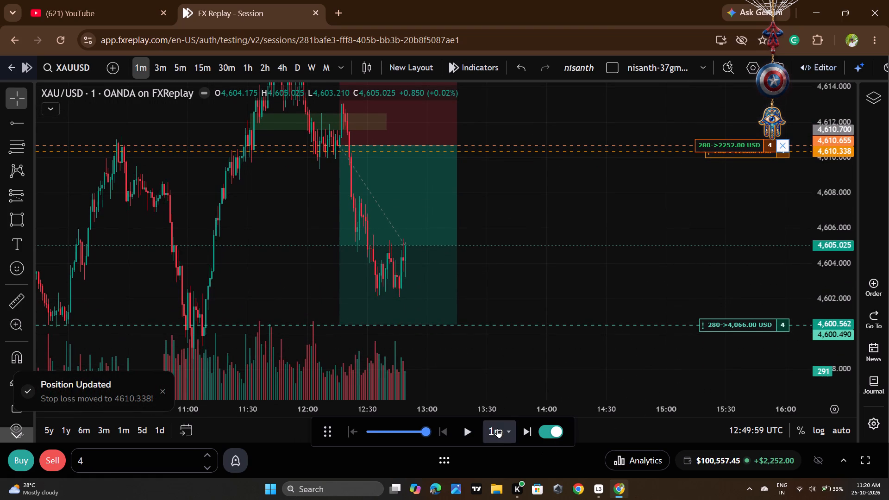
click(482, 429)
click(482, 429)
Delete the Short Position projection and the green rectangle zone at 4,611.531–4,612.510 from the chart.
scroll(461, 245, down, 4)
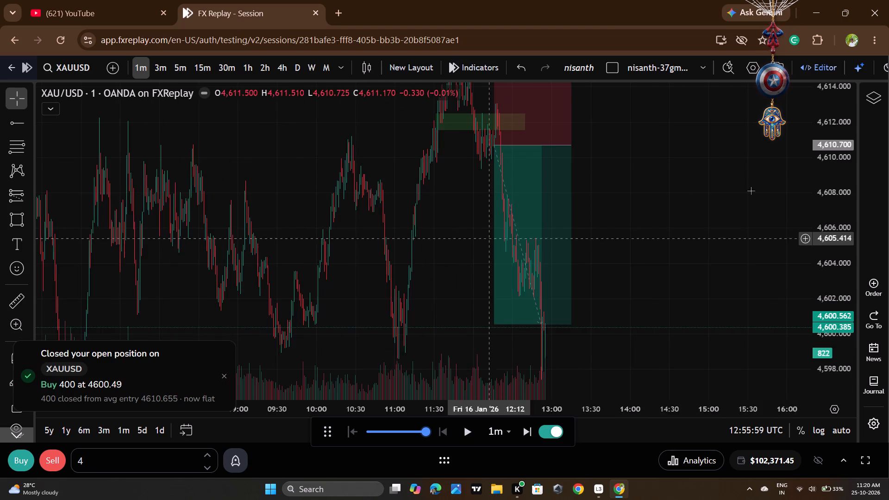
scroll(872, 175, down, 5)
scroll(838, 197, down, 9)
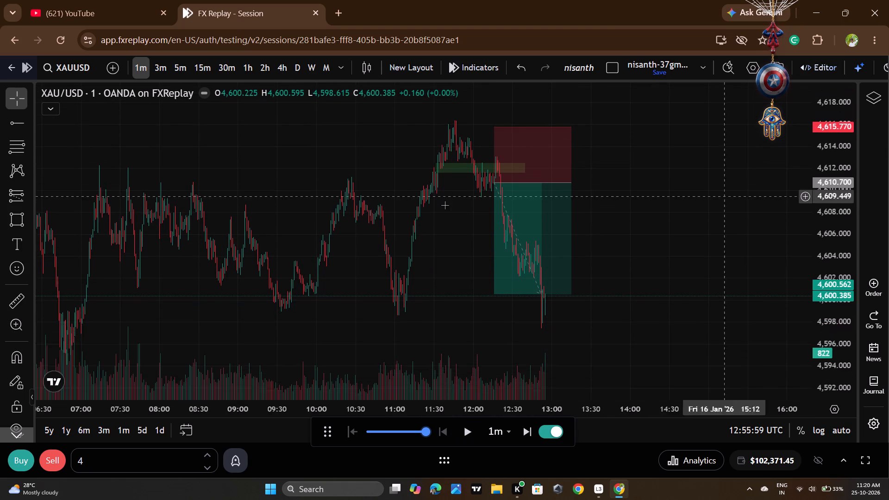
scroll(393, 203, down, 2)
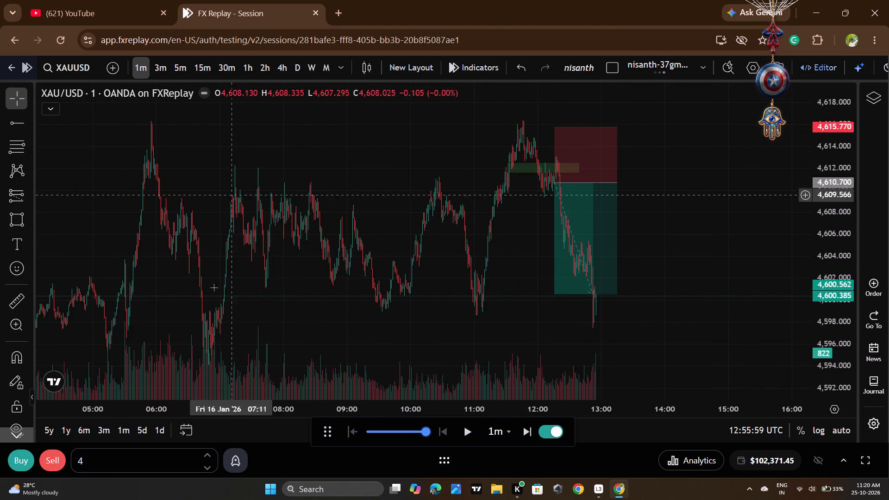
click(601, 230)
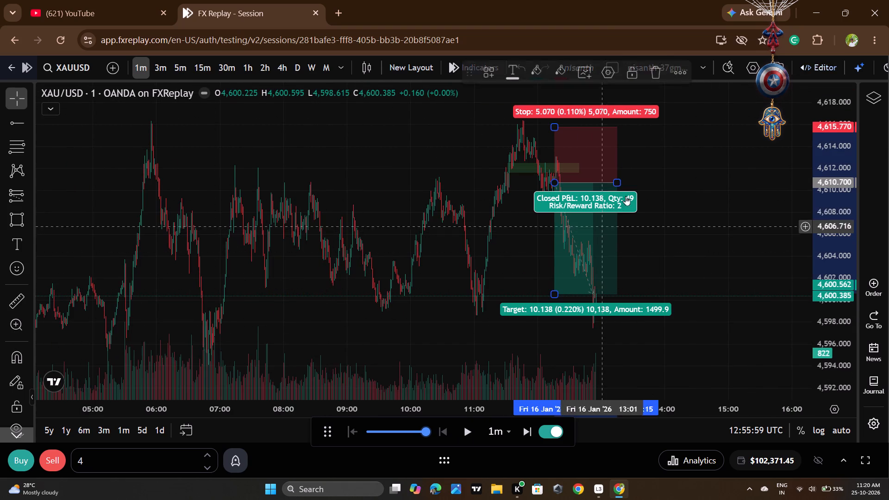
click(657, 75)
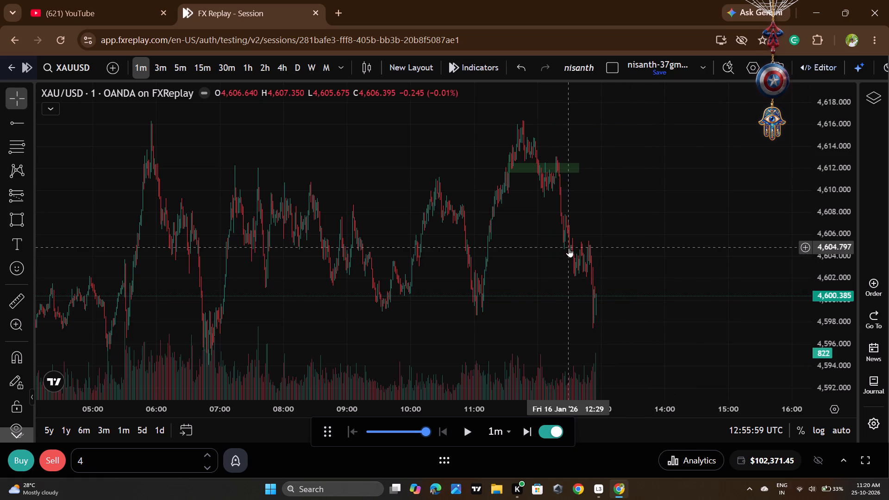
click(574, 163)
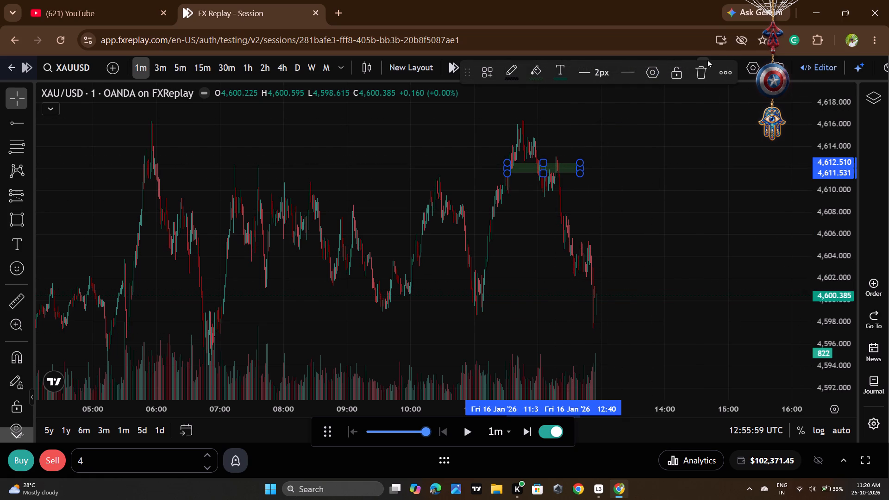
click(706, 65)
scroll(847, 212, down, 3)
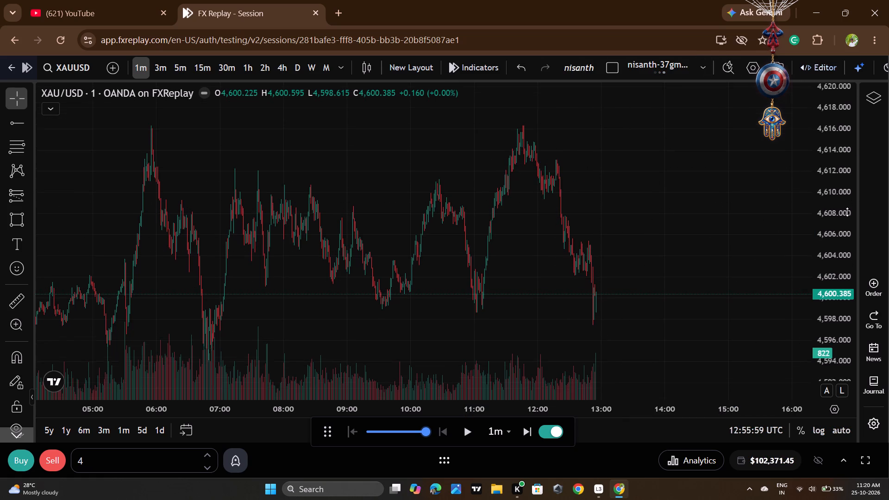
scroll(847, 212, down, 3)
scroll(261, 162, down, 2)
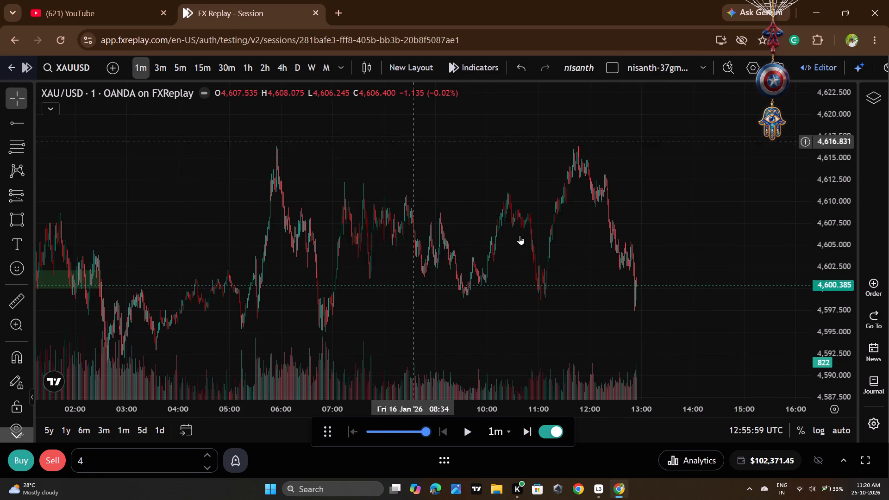
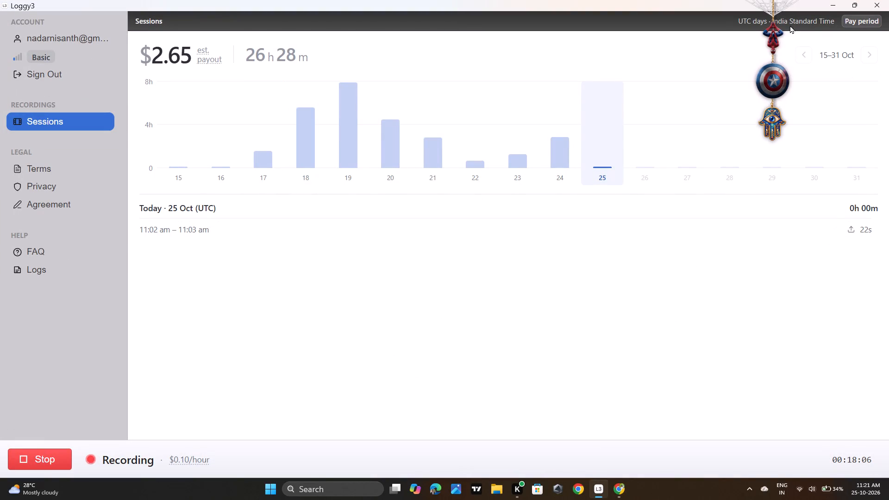
Switch to the FX Replay chart and draw a horizontal ray at about 4,591.327, under the low of 16 January.
click(831, 7)
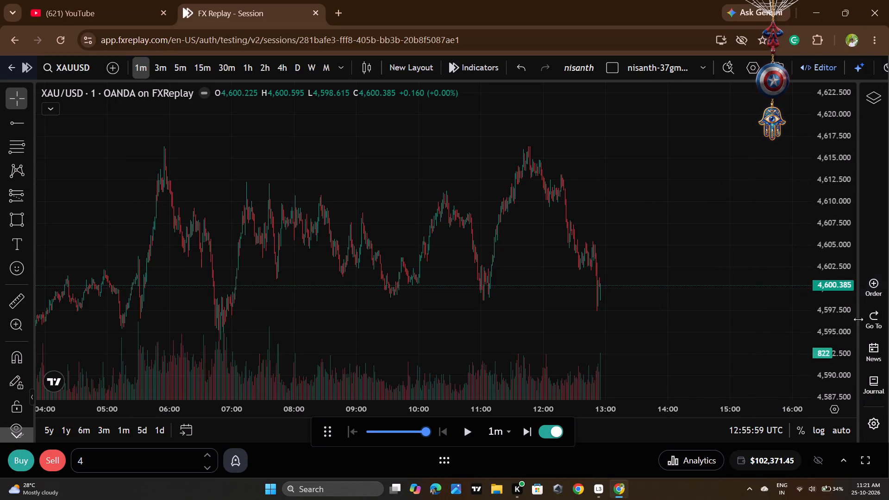
scroll(850, 315, down, 4)
scroll(537, 356, down, 2)
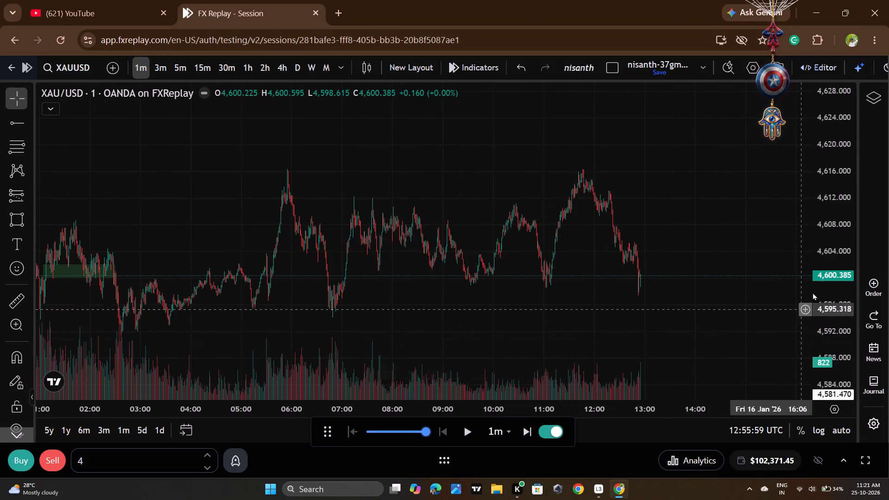
scroll(831, 284, up, 5)
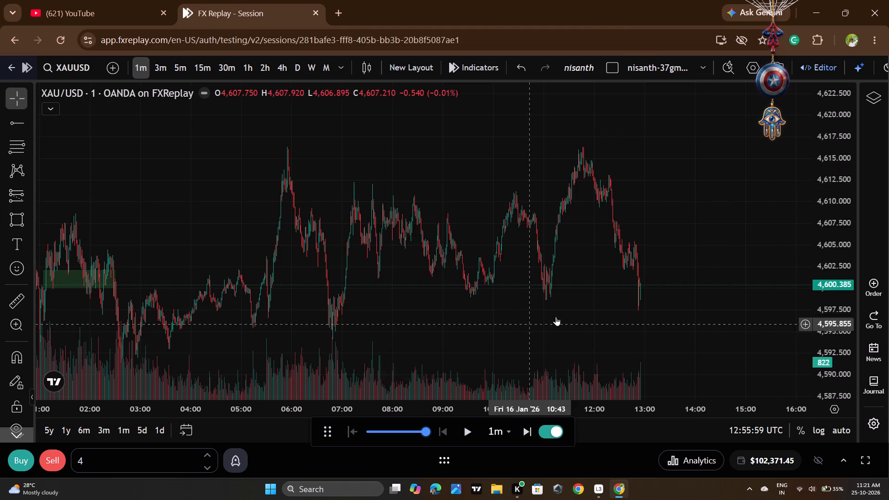
scroll(680, 312, down, 1)
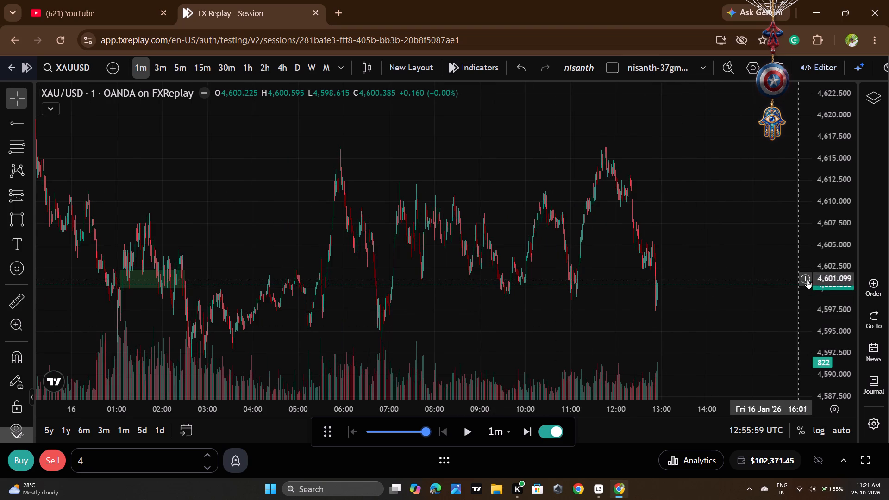
scroll(824, 281, up, 3)
scroll(638, 349, down, 1)
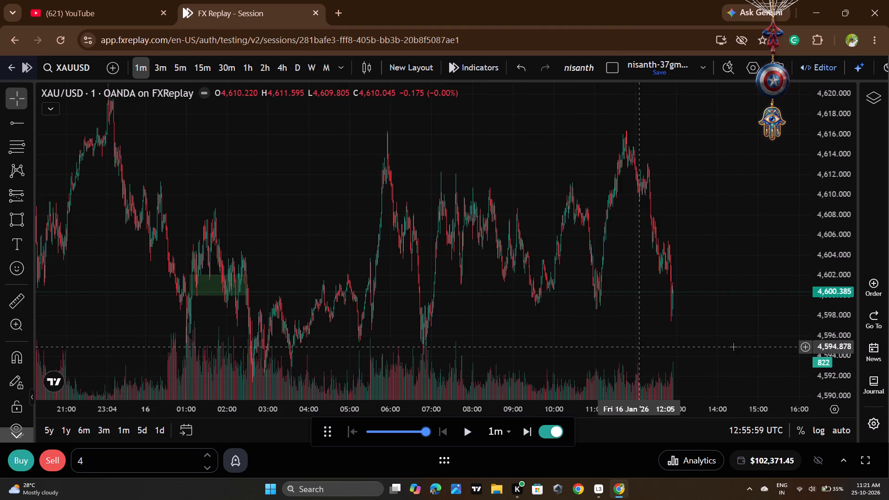
drag(733, 346, 558, 276)
scroll(572, 301, down, 3)
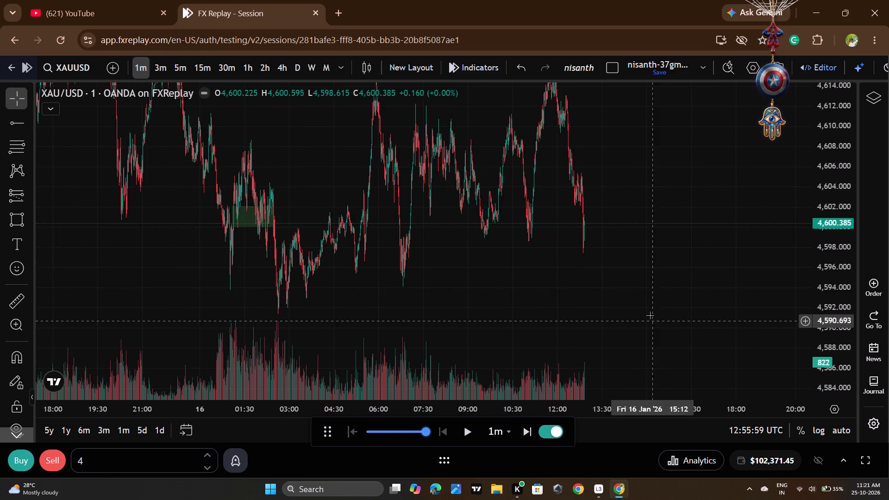
click(8, 122)
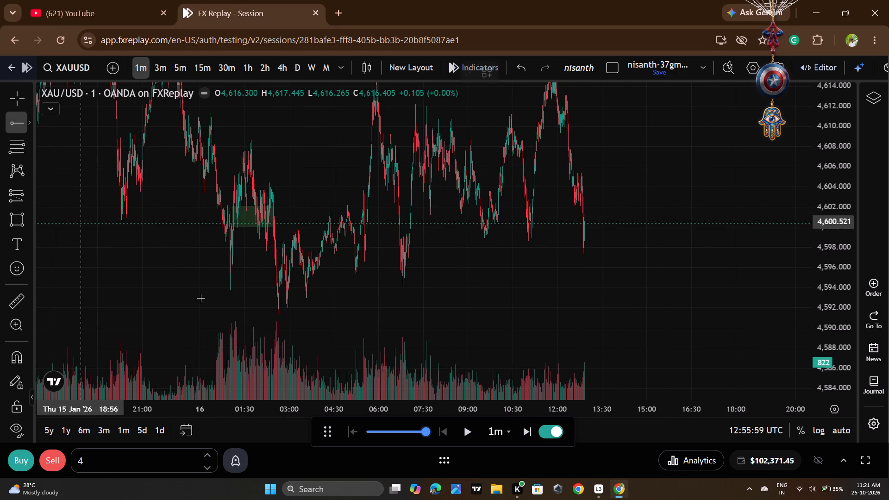
click(229, 315)
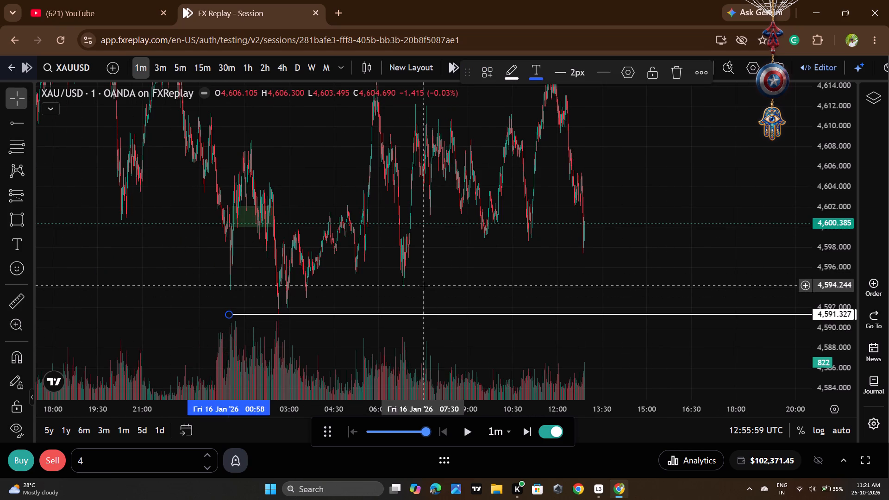
Replay price on to 13:25:59, through the new horizontal ray.
click(463, 424)
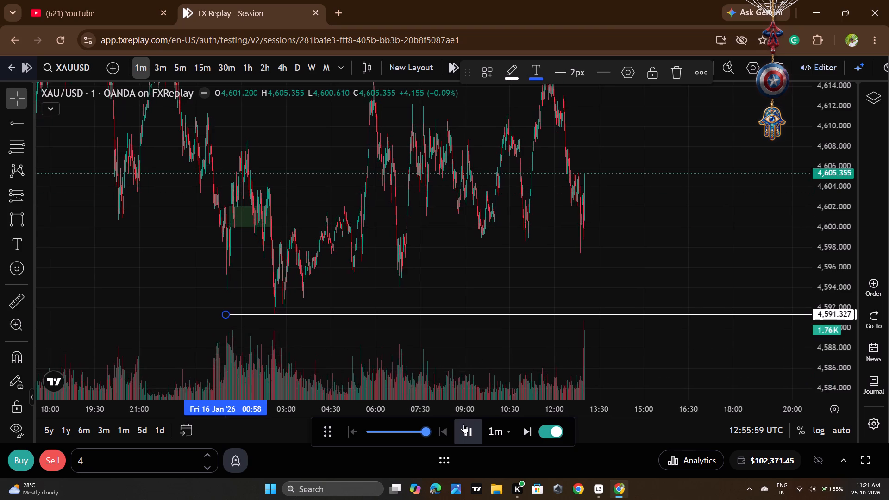
click(463, 424)
double_click(463, 424)
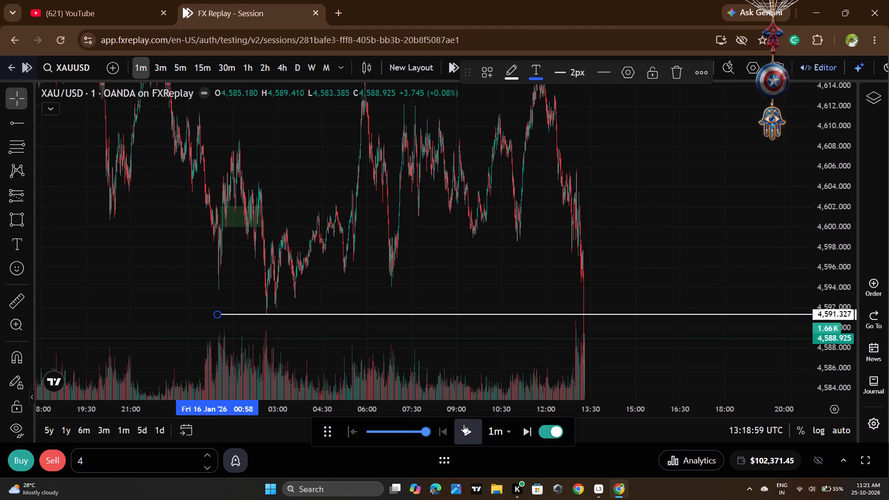
double_click(463, 423)
Draw a green rectangle zone around the latest candles, from about 4,587.142 up to about 4,594, extending beyond the current bar.
scroll(630, 326, up, 9)
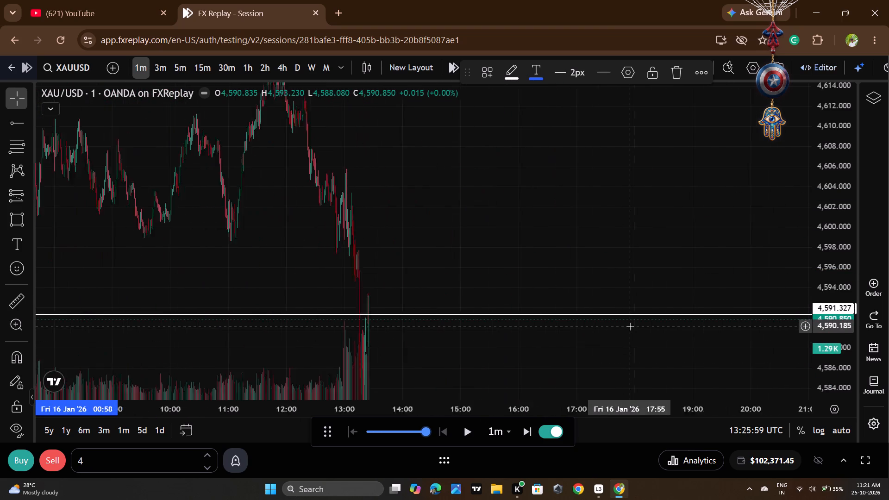
scroll(630, 326, up, 8)
drag(355, 374, 718, 352)
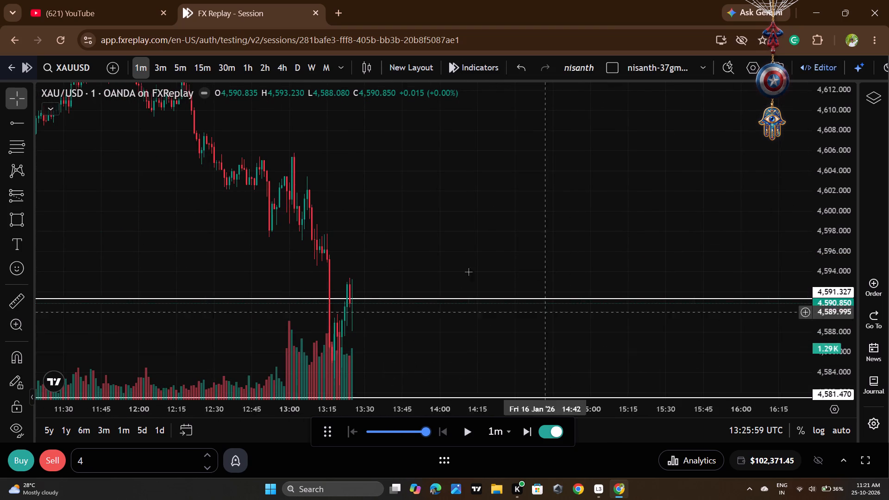
drag(521, 286, 559, 227)
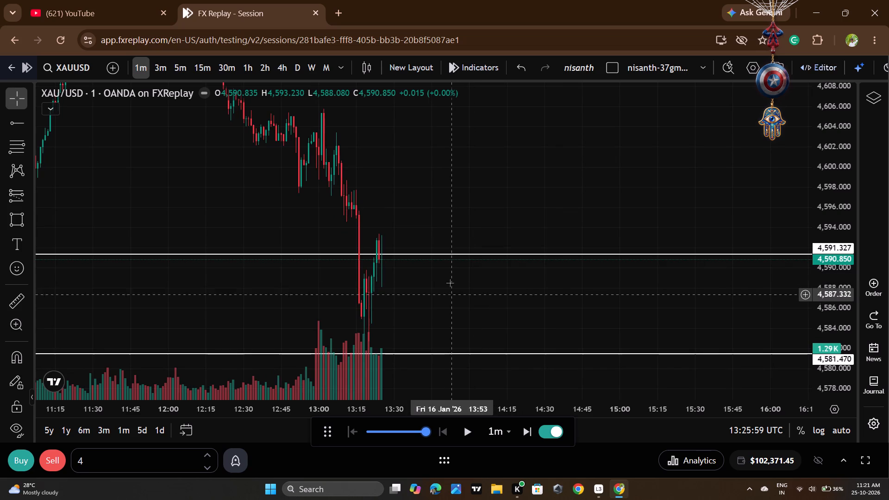
click(8, 228)
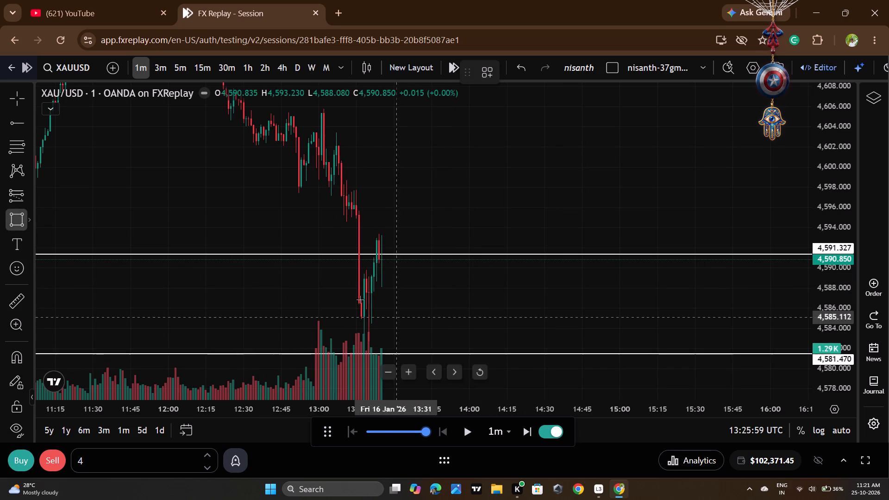
click(337, 297)
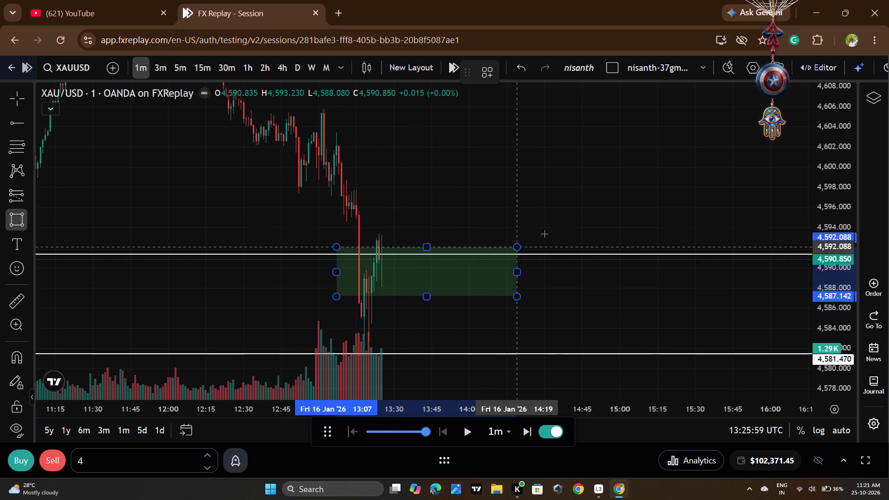
click(581, 225)
click(700, 221)
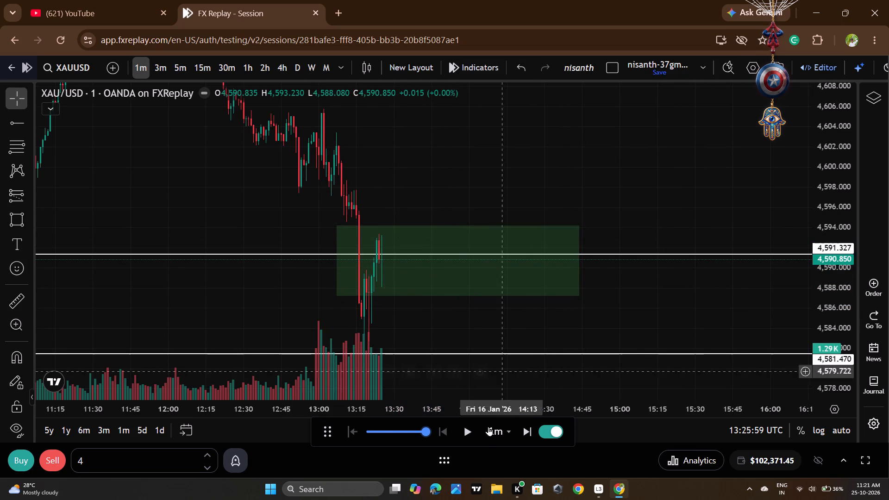
Replay price in short bursts on to 13:39:59, watching how it reacts at the green zone.
double_click(457, 427)
double_click(457, 428)
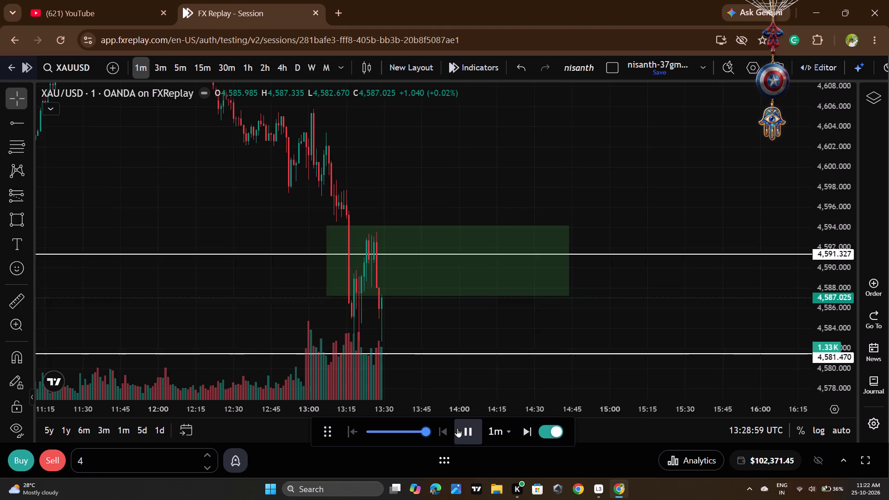
double_click(457, 427)
double_click(457, 428)
double_click(457, 428)
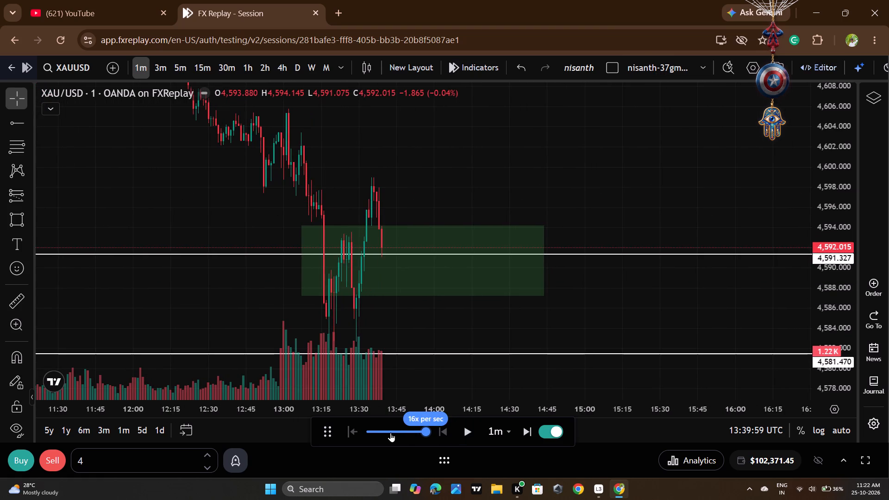
Slow the replay speed to 4x per sec and advance price to 13:40:59.
click(381, 432)
double_click(458, 429)
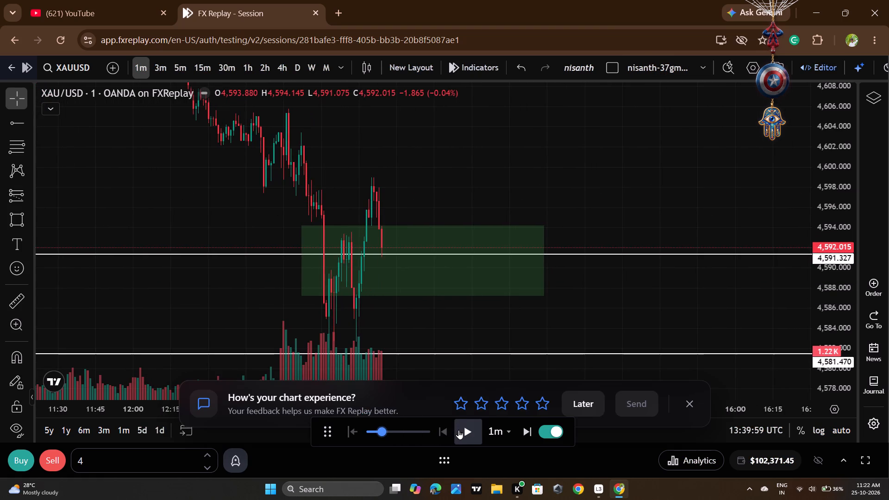
click(458, 430)
click(458, 430)
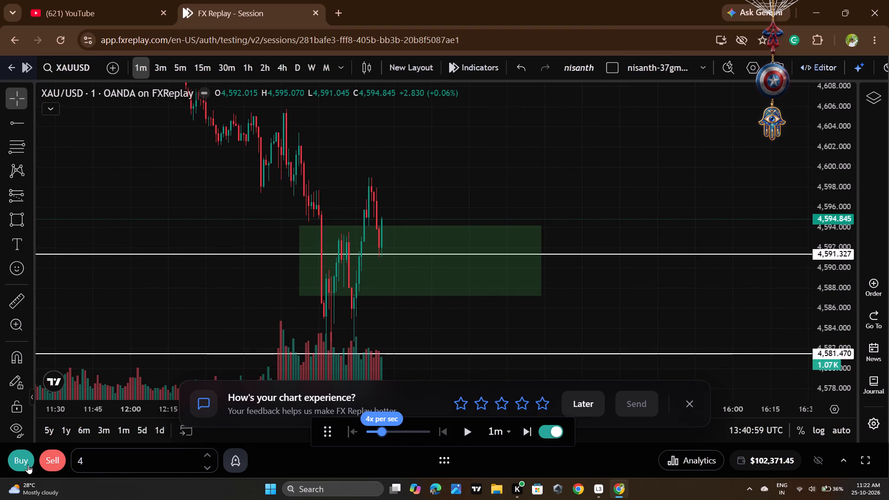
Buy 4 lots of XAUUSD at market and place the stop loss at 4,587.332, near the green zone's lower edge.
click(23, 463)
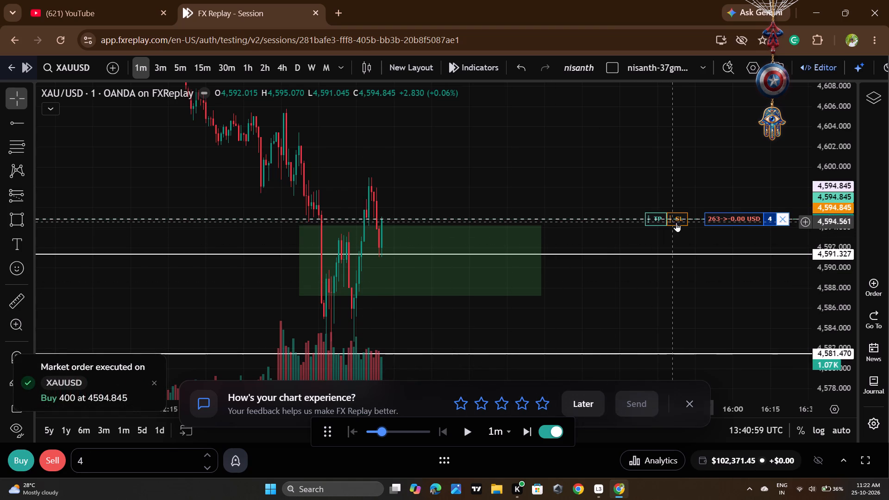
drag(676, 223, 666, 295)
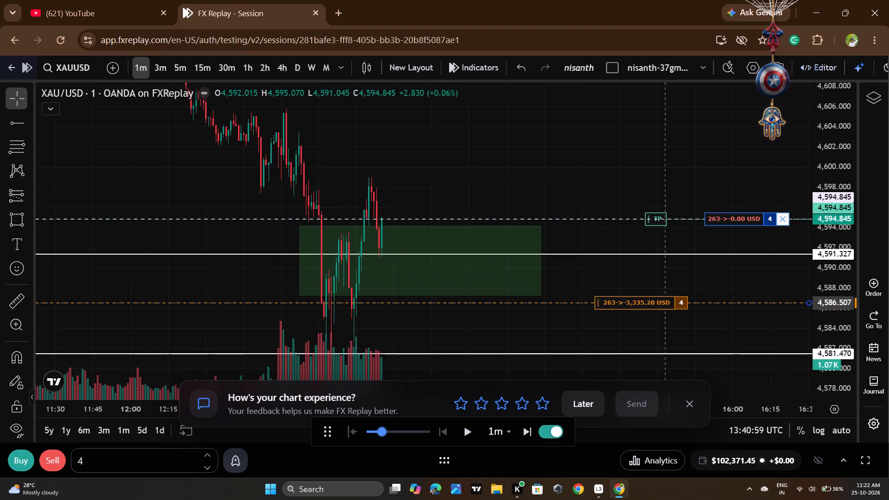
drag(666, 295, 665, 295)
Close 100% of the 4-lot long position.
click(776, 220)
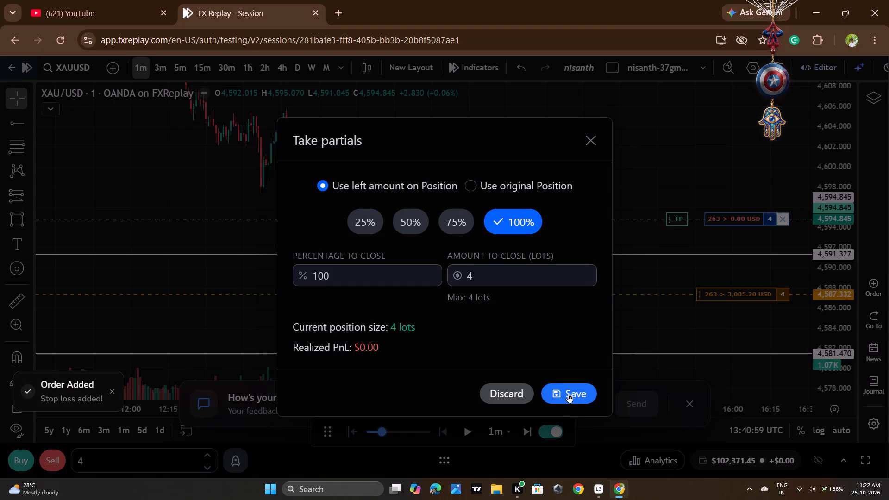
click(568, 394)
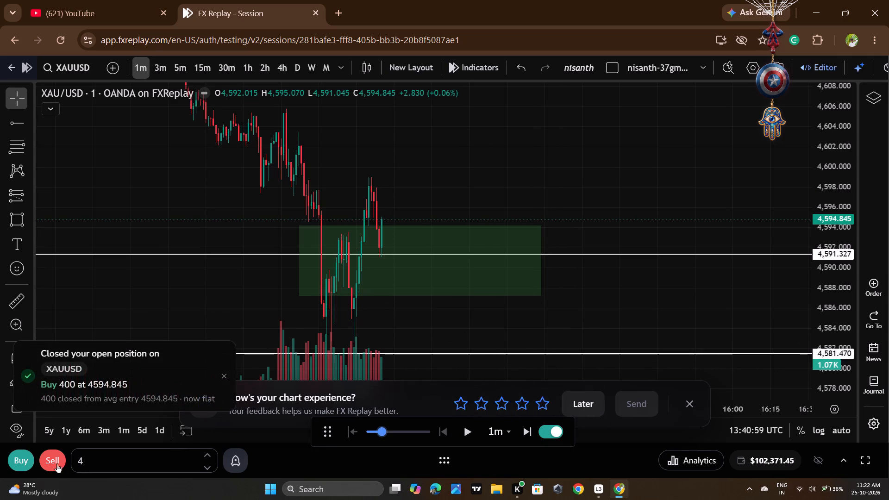
Buy 3 lots of XAUUSD at market and place the stop loss at 4,587.459, near the green zone's lower edge.
click(95, 460)
key(BackSpace)
key(BackSpace)
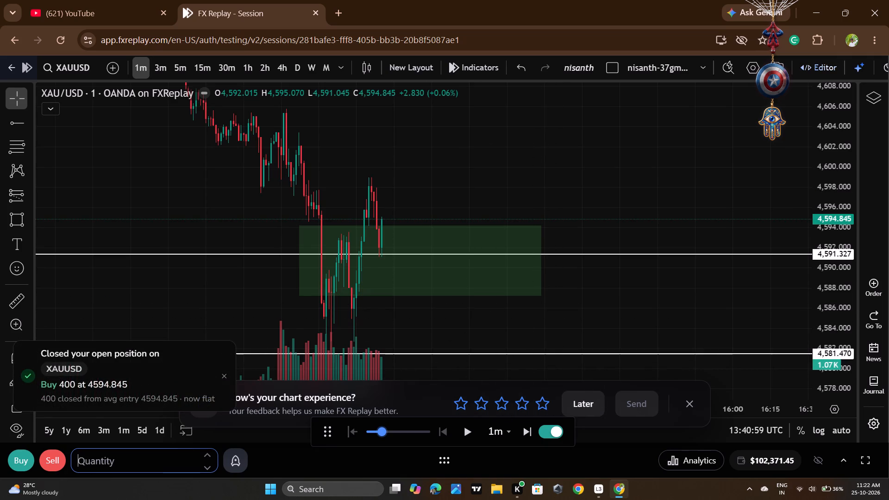
key(3)
click(31, 460)
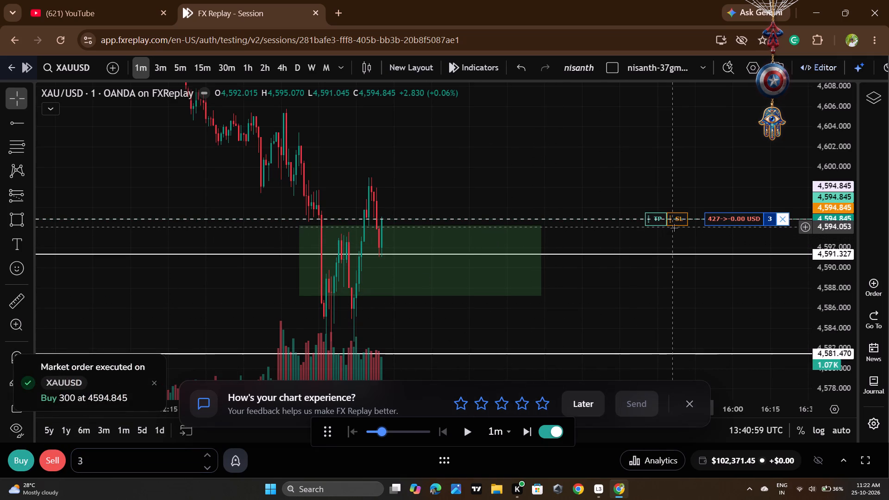
drag(679, 224, 671, 293)
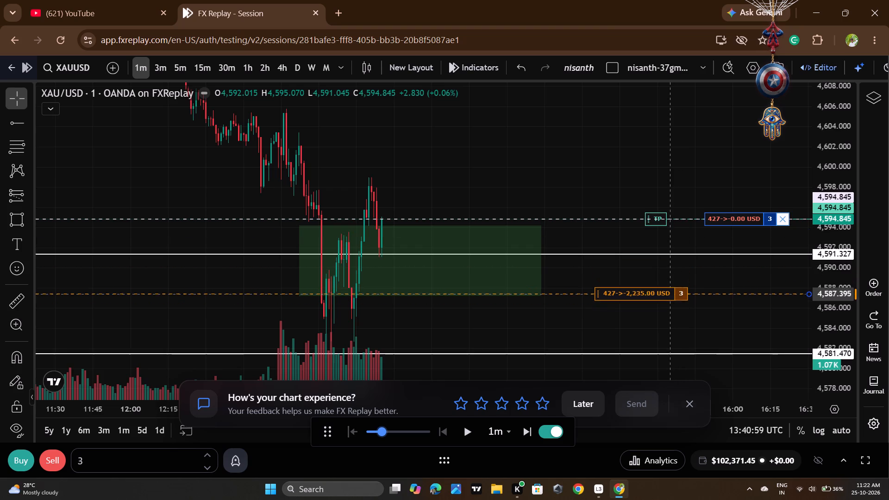
drag(671, 293, 671, 294)
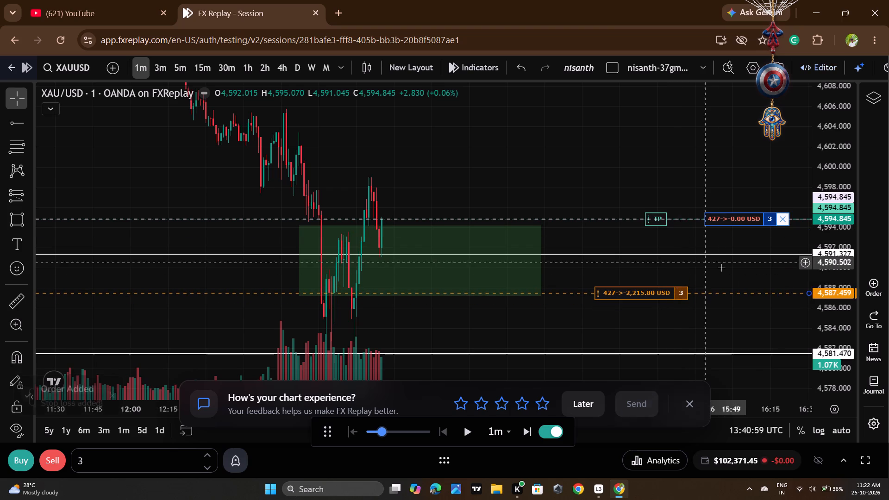
Measure the price distance from the long's entry down to the green zone's lower edge.
drag(721, 268, 722, 304)
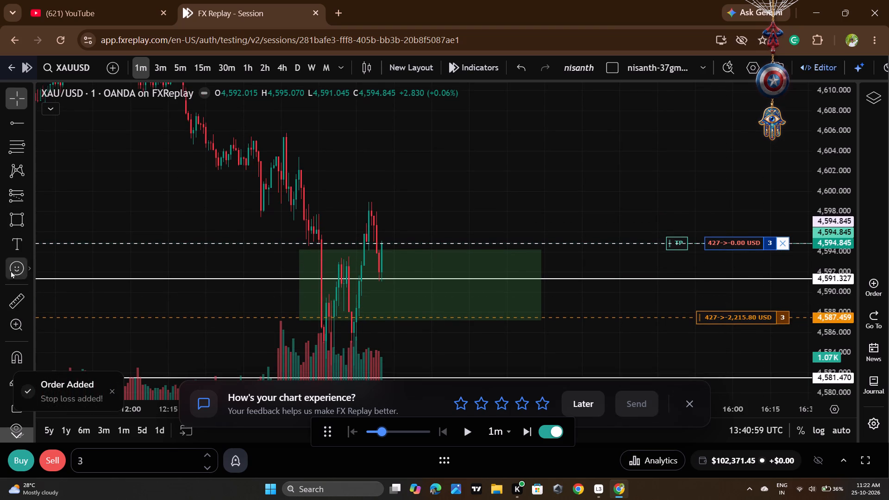
click(11, 297)
click(440, 244)
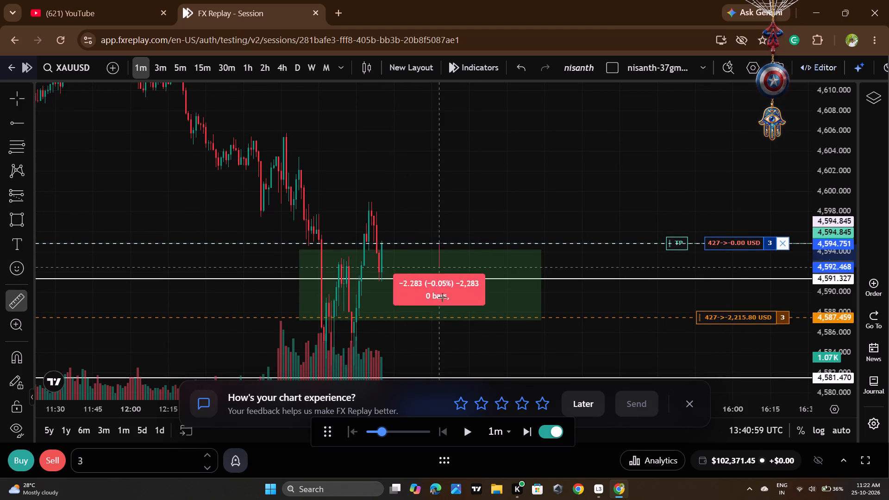
click(457, 321)
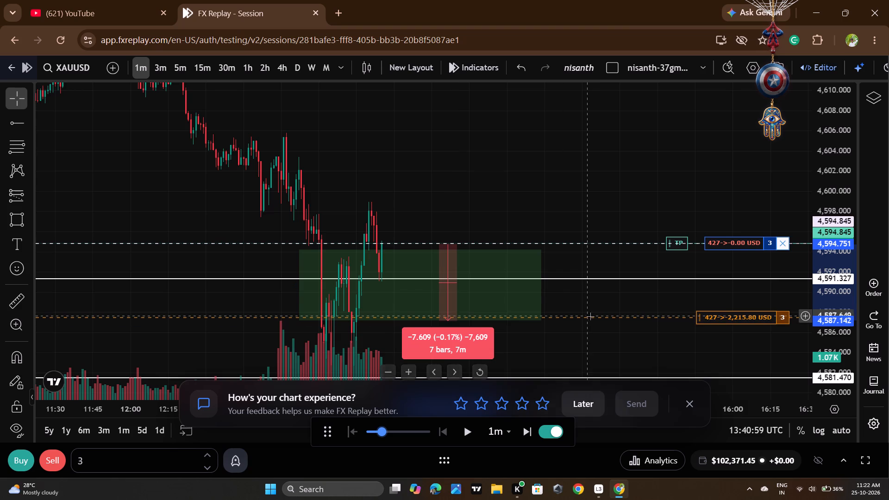
click(603, 303)
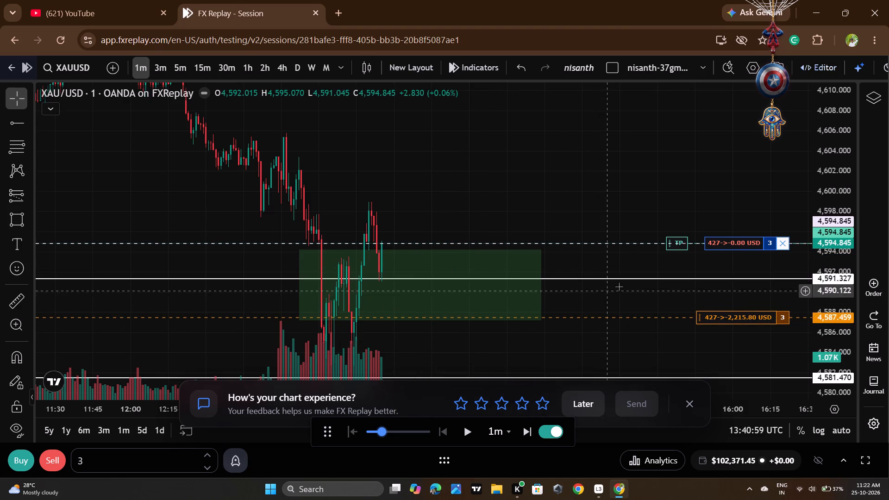
Add a take profit at 4,609.530 to the open 3-lot long.
drag(648, 302, 646, 319)
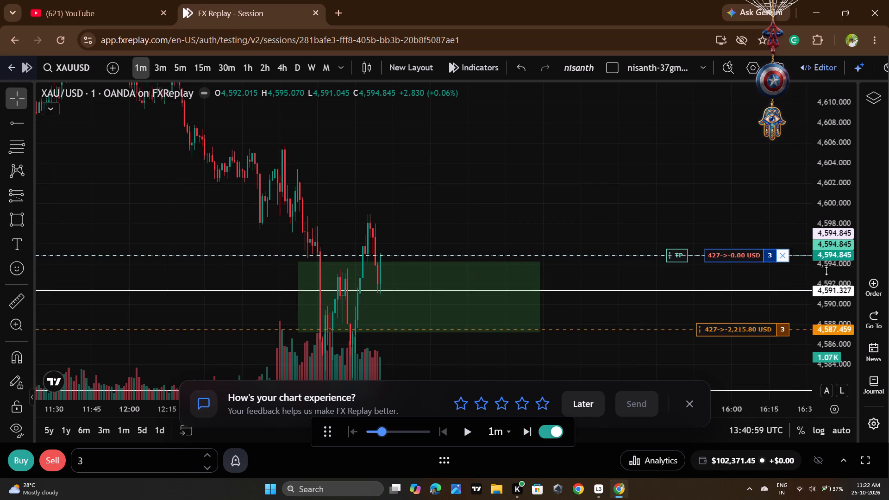
scroll(828, 271, down, 6)
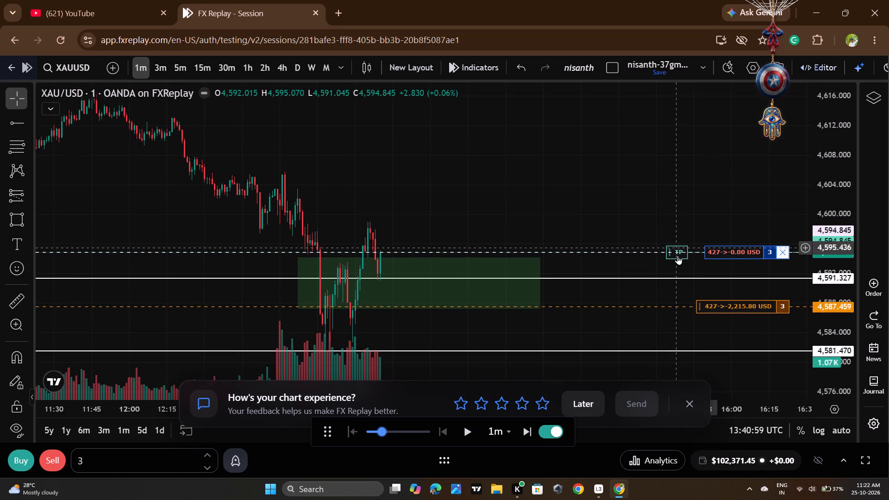
drag(682, 256, 698, 132)
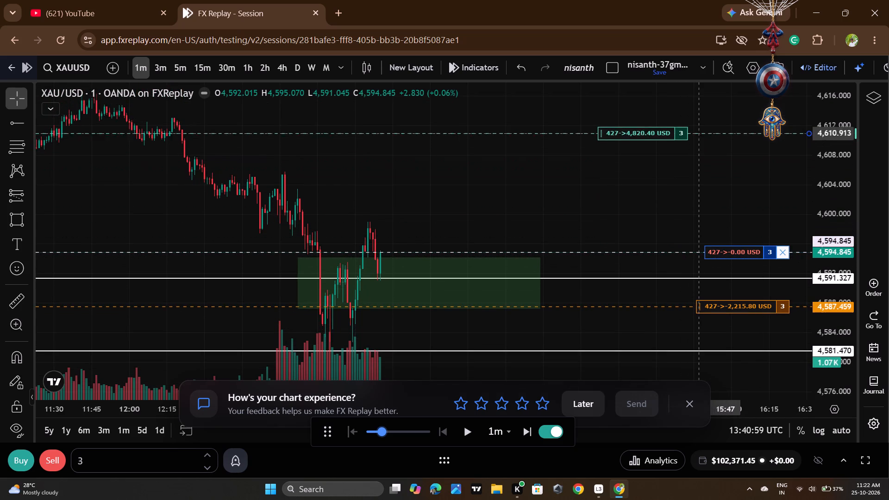
drag(698, 132, 700, 148)
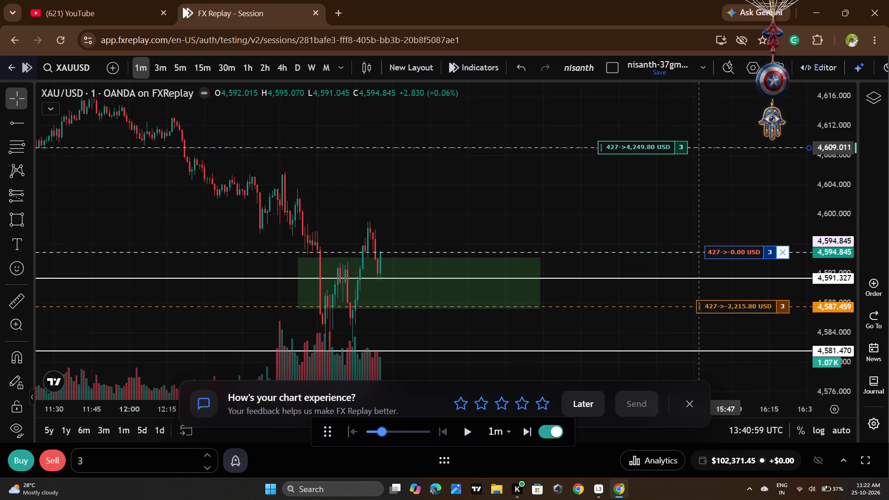
drag(700, 148, 701, 144)
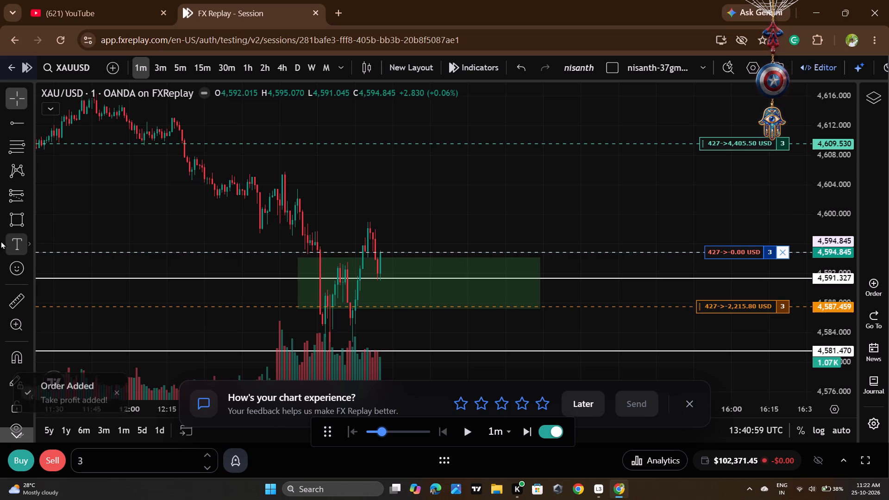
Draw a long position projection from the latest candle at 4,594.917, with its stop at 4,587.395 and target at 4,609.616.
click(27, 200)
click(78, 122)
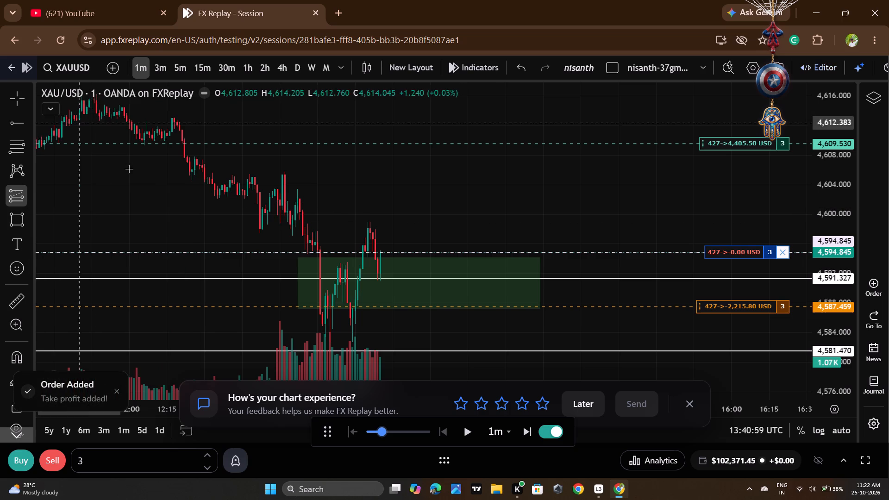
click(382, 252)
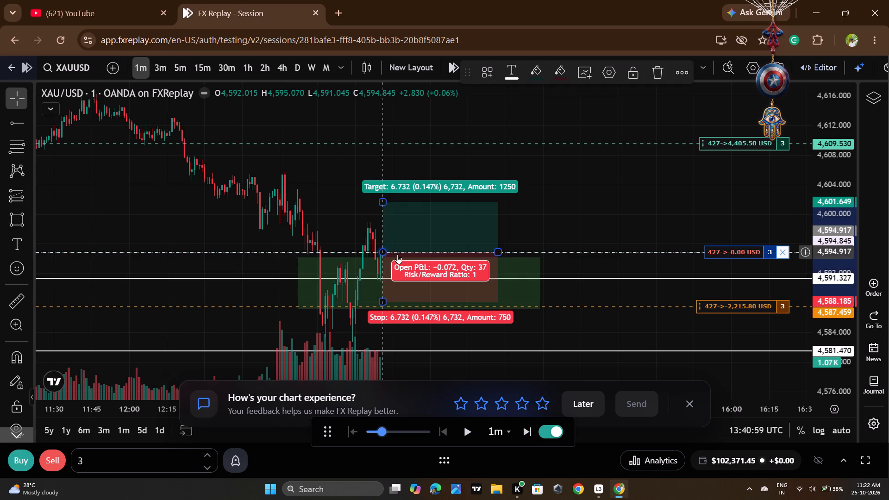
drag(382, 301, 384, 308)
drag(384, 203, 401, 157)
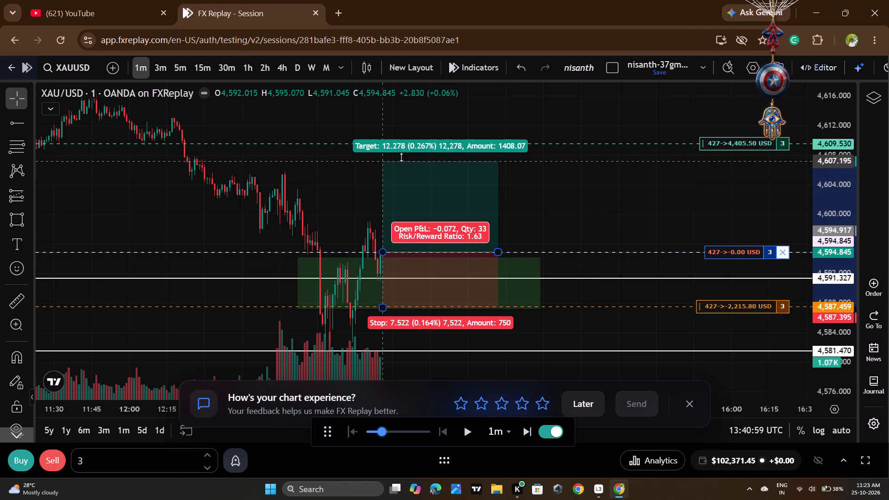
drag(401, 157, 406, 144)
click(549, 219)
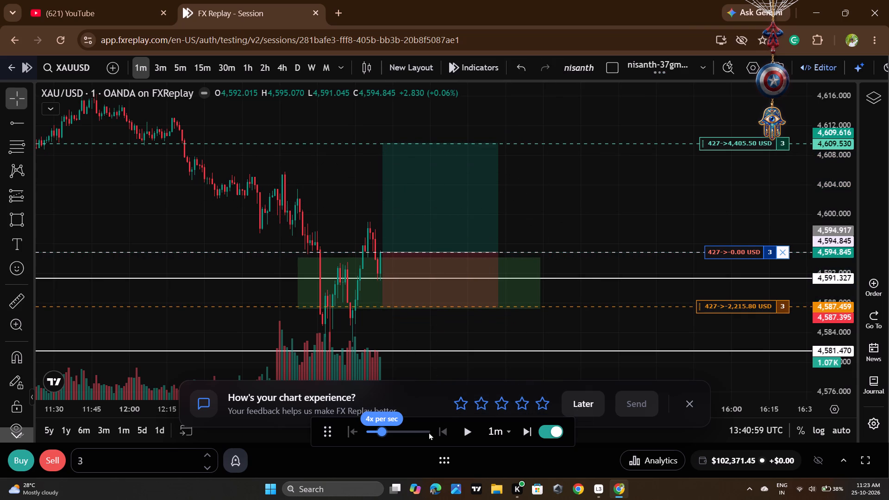
Raise the replay speed to maximum and replay the price forward in short bursts to 14:20:59 UTC.
click(461, 434)
click(461, 434)
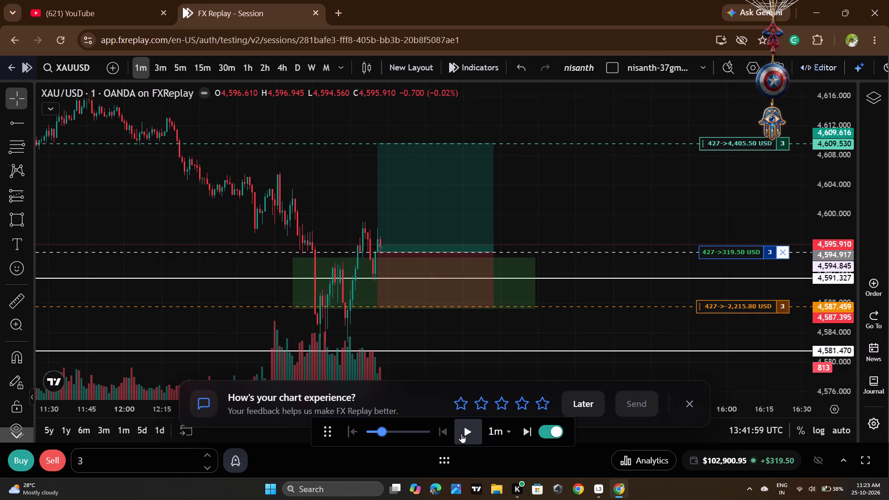
click(461, 433)
click(461, 433)
drag(397, 434, 433, 437)
click(467, 432)
double_click(467, 432)
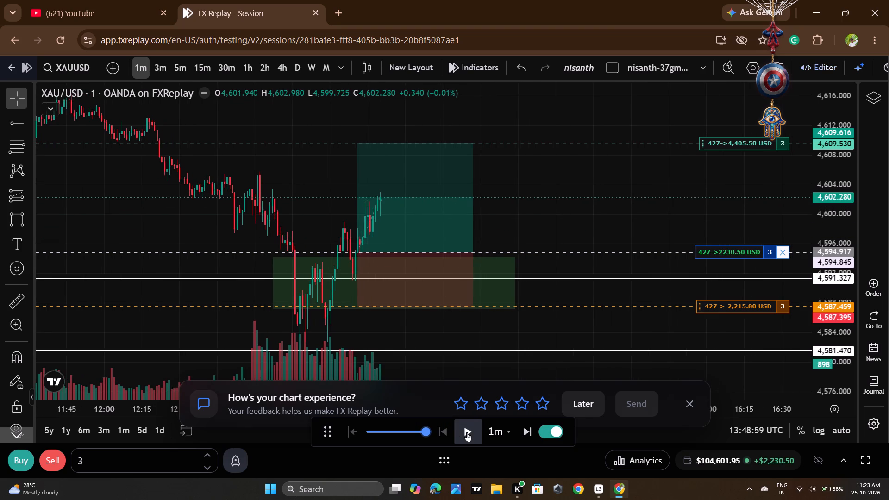
double_click(467, 432)
double_click(466, 431)
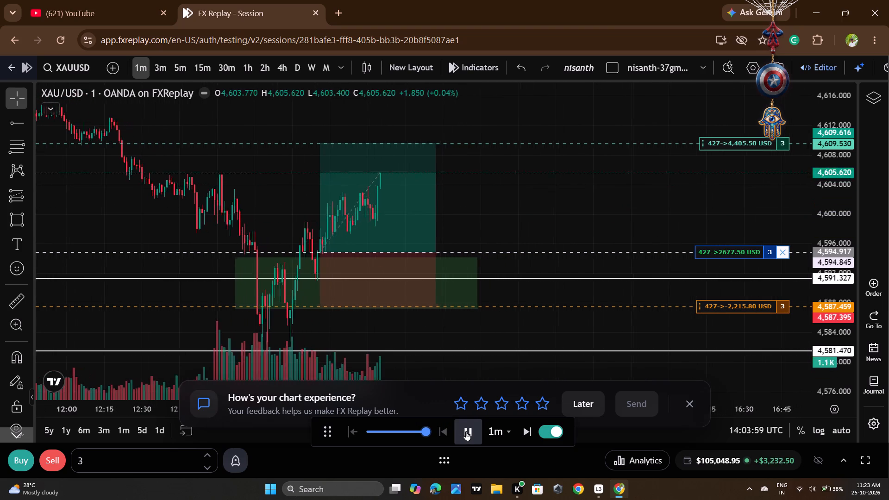
double_click(465, 430)
click(464, 429)
double_click(464, 428)
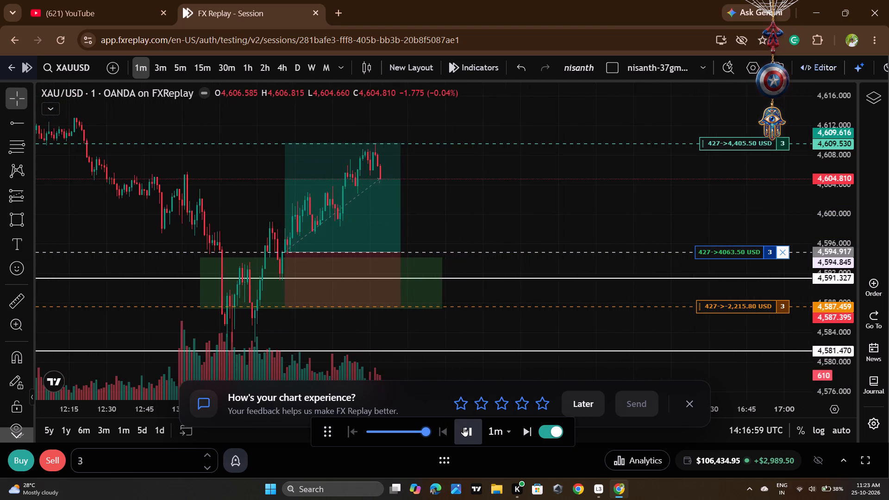
Move the long's stop loss to 4,595.955, just above the entry.
drag(738, 308, 736, 270)
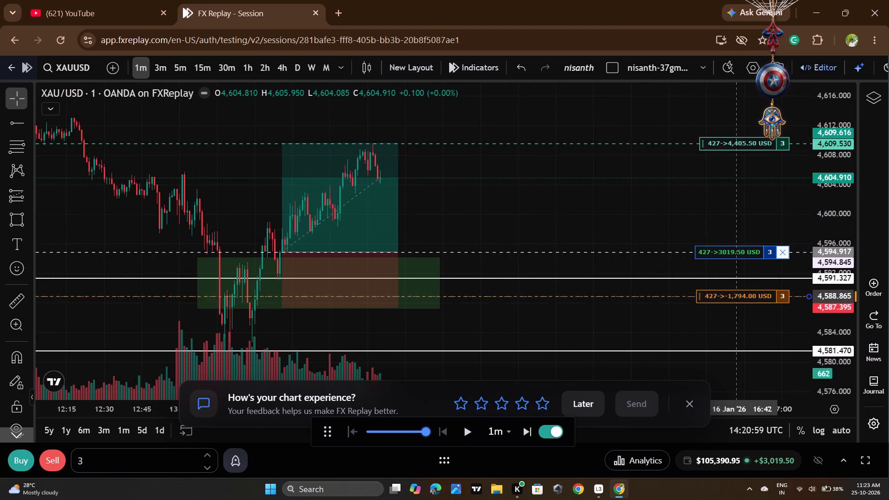
drag(736, 270, 735, 244)
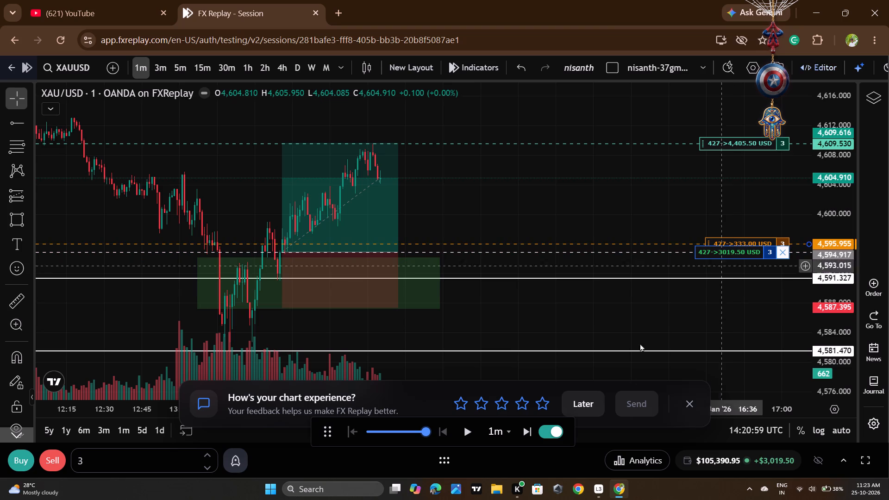
Replay the price forward to 14:40:59 UTC.
triple_click(463, 431)
double_click(463, 429)
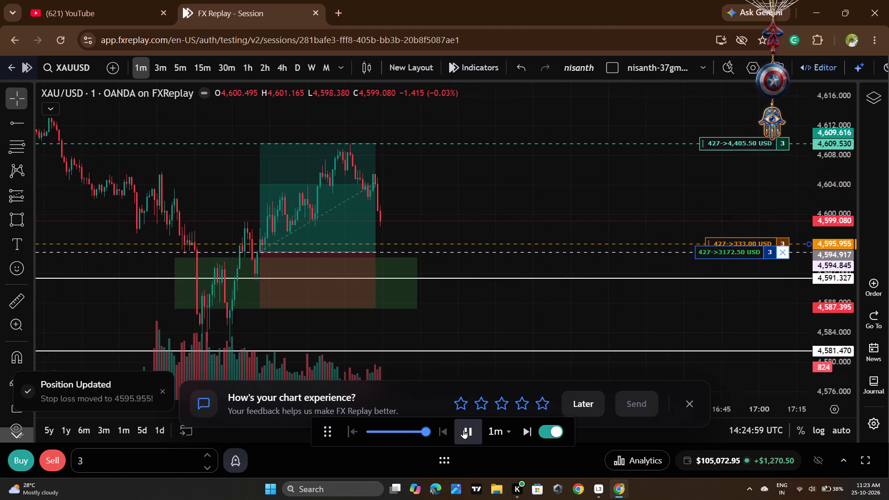
click(462, 425)
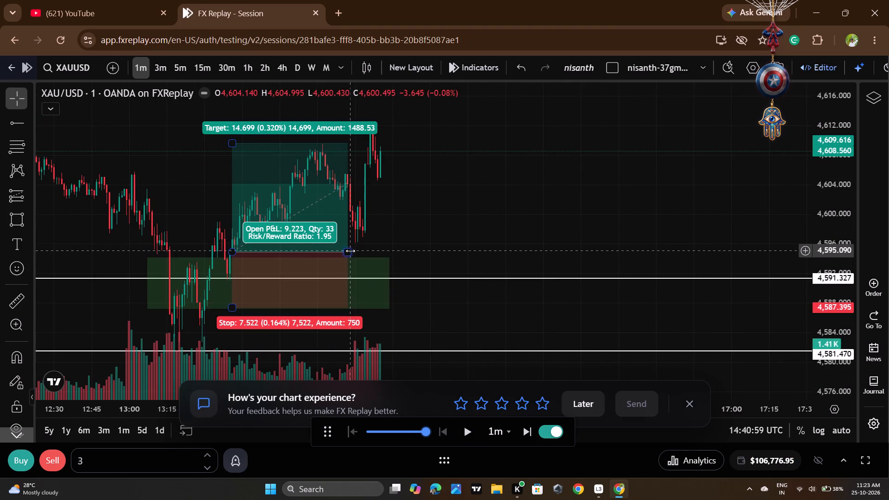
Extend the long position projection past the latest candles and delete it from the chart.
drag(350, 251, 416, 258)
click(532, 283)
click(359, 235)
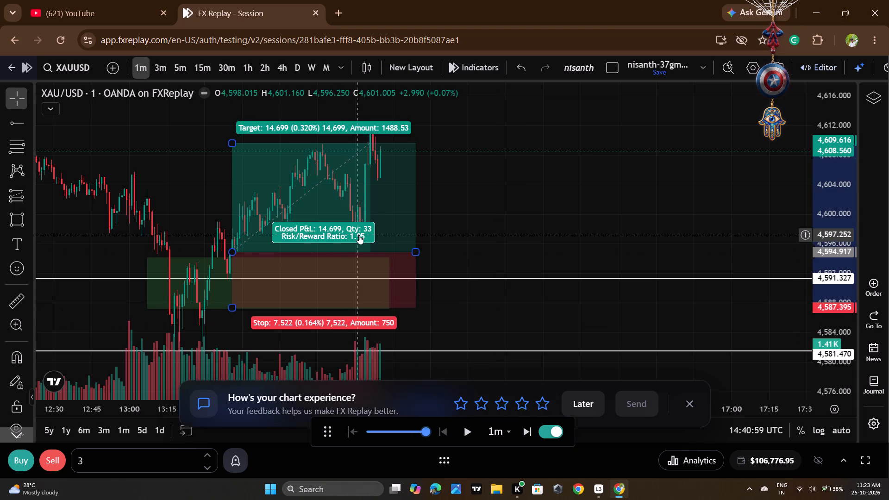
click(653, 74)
Delete the green zone rectangle between 4,594.244 and 4,587.142.
scroll(823, 158, down, 4)
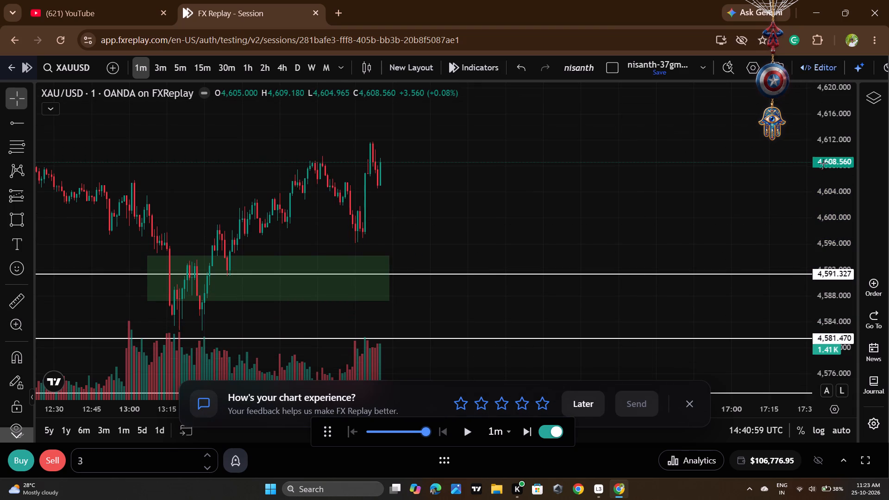
click(287, 297)
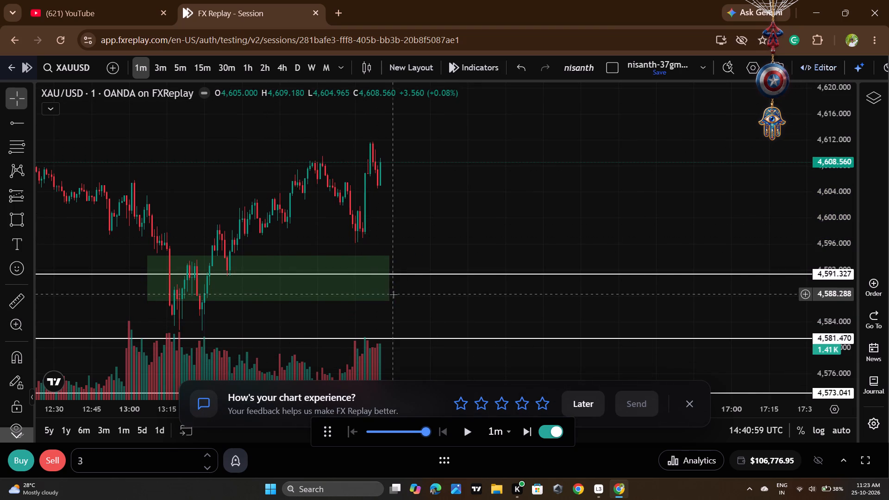
click(390, 283)
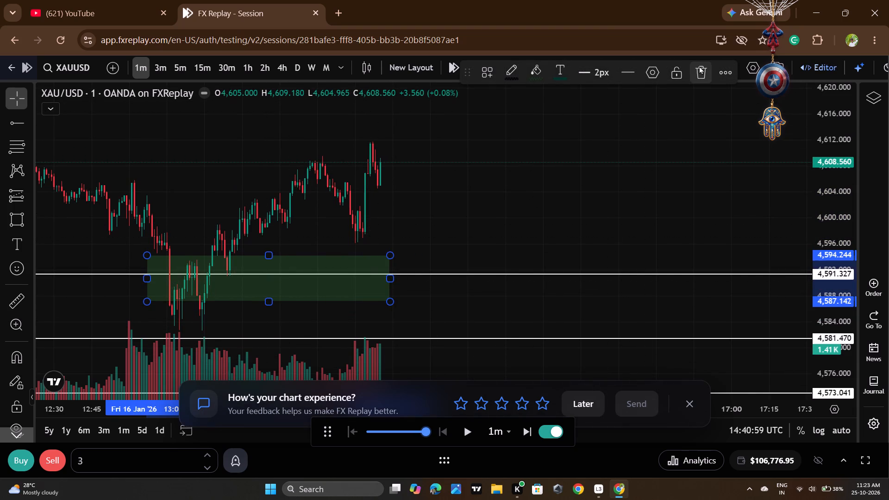
click(700, 66)
Delete the horizontal line at 4,591.327.
scroll(348, 312, down, 3)
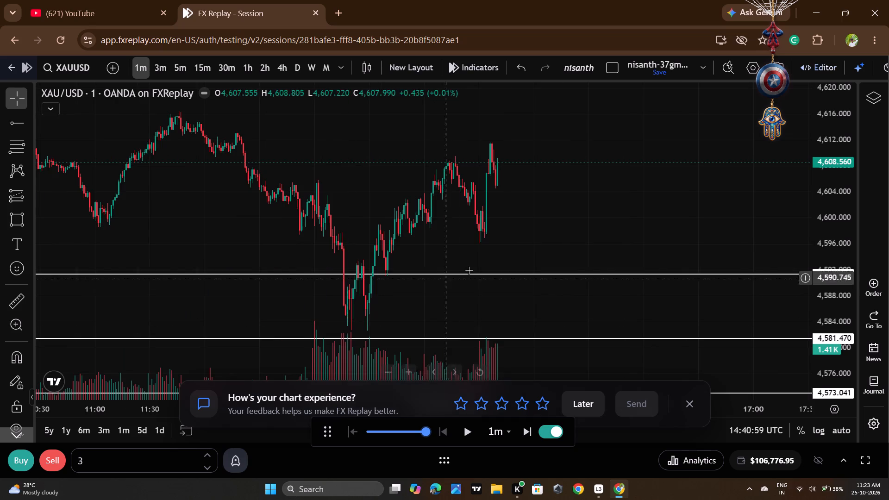
click(470, 273)
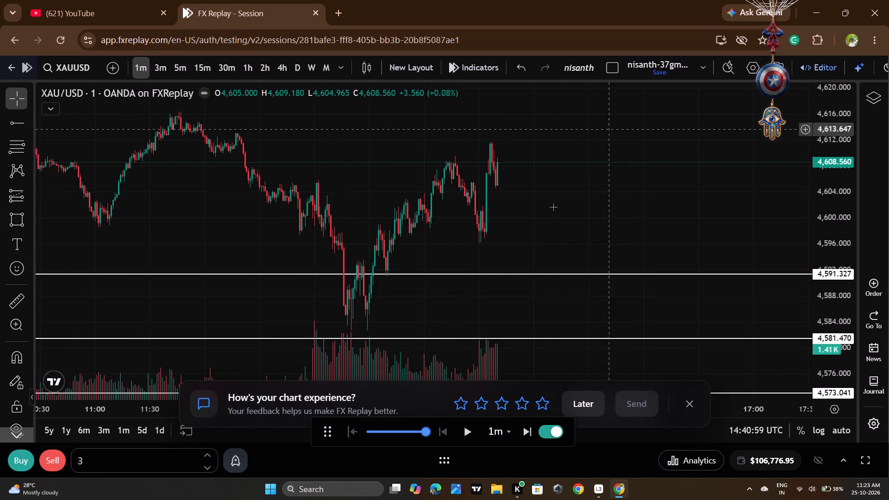
click(491, 276)
click(672, 78)
Examine the earlier price history, covering the lower marked levels and the previous swing highs and lows.
scroll(601, 287, down, 3)
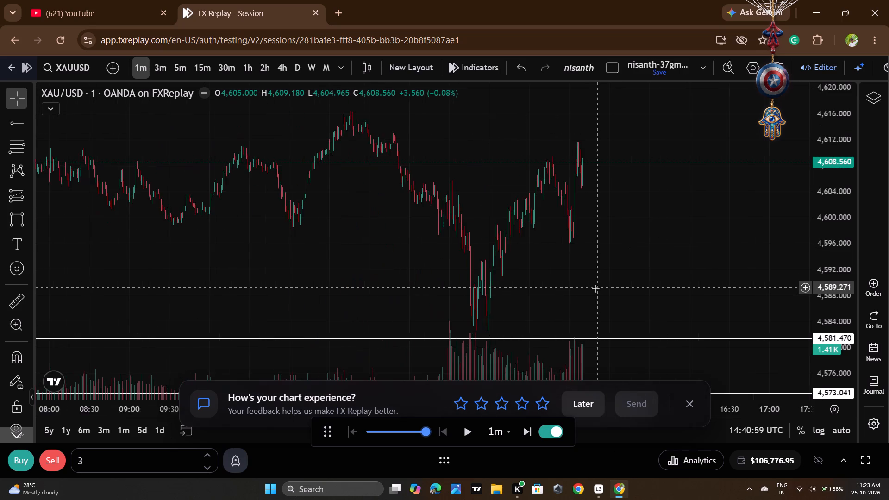
scroll(594, 288, down, 7)
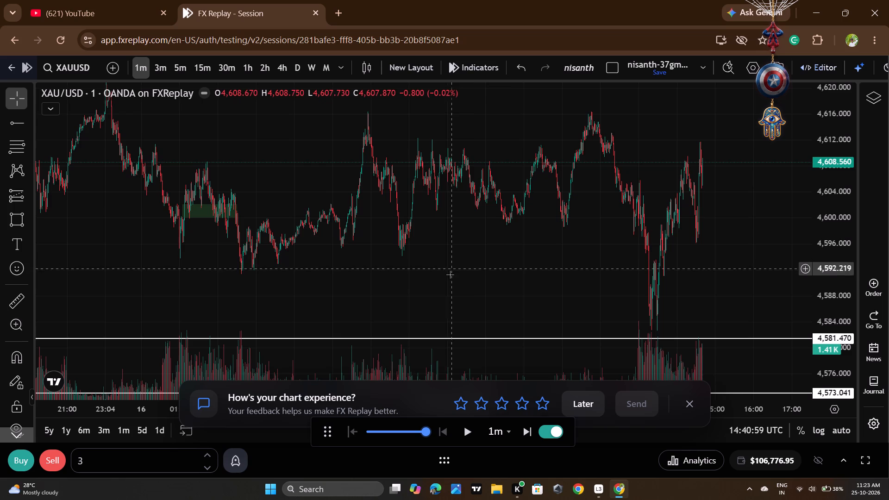
drag(545, 290, 457, 209)
scroll(408, 273, down, 5)
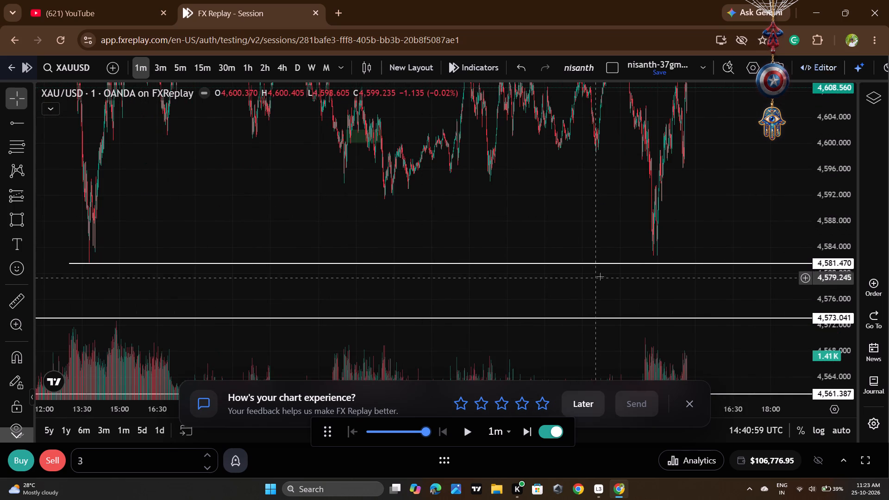
scroll(516, 305, up, 6)
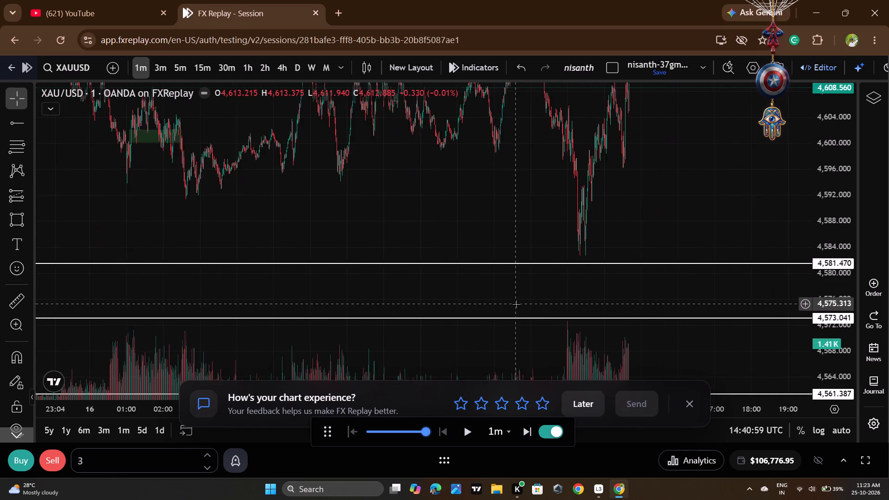
scroll(516, 304, up, 1)
drag(665, 179, 664, 310)
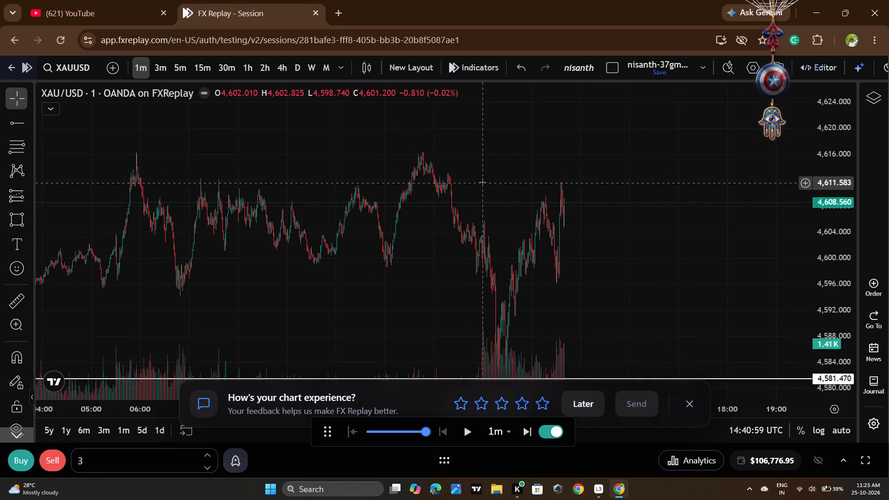
scroll(482, 194, down, 4)
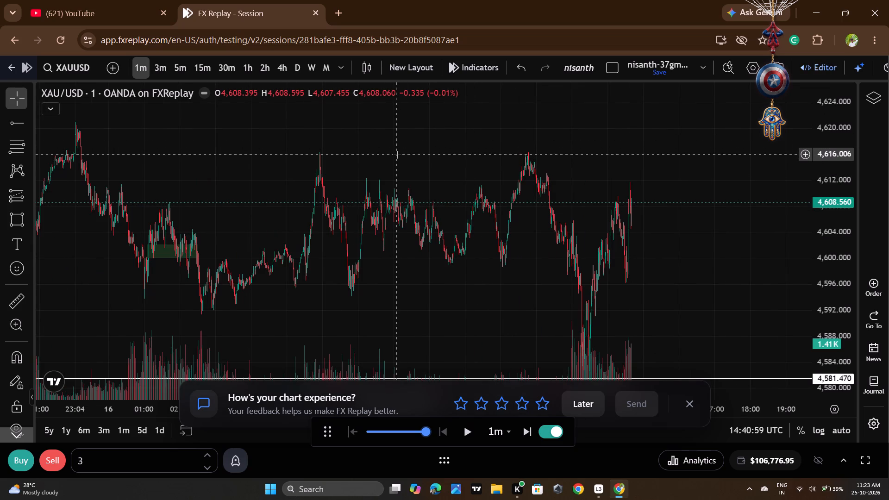
Replay the price forward in short bursts to 15:20:59 UTC.
click(470, 431)
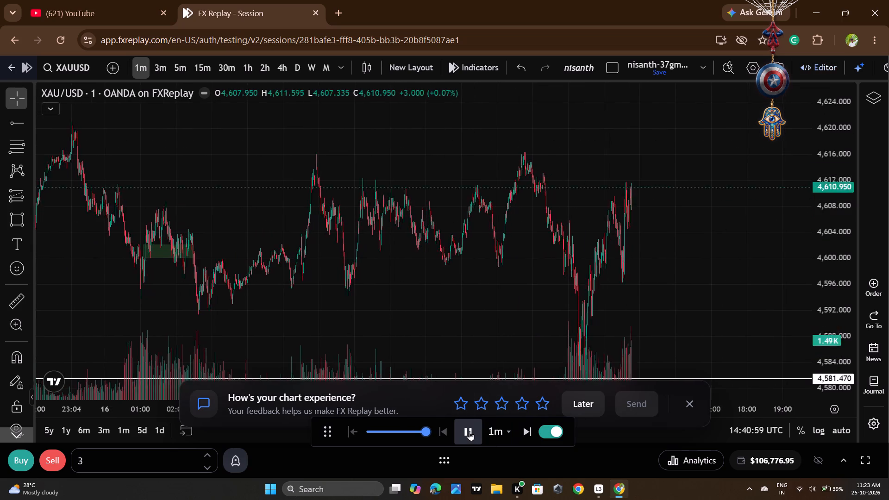
click(470, 431)
click(470, 431)
double_click(470, 431)
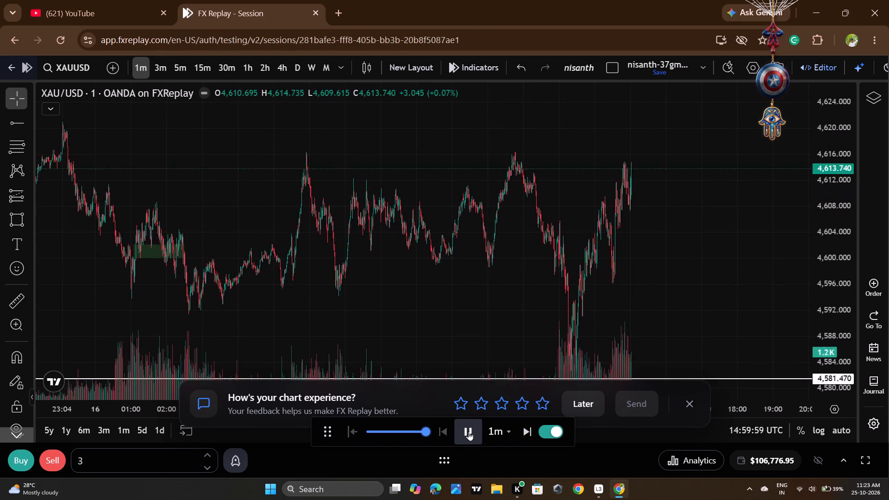
click(469, 431)
double_click(469, 431)
double_click(467, 430)
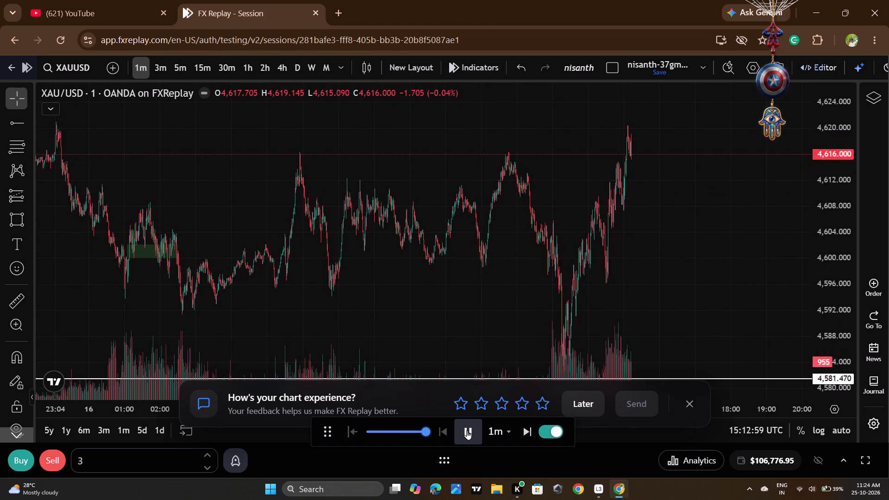
double_click(467, 430)
Draw a green rectangle zone from about 4,599.5 to 4,606.8, starting at the 14:33 candle and extending past the current price.
scroll(560, 290, up, 4)
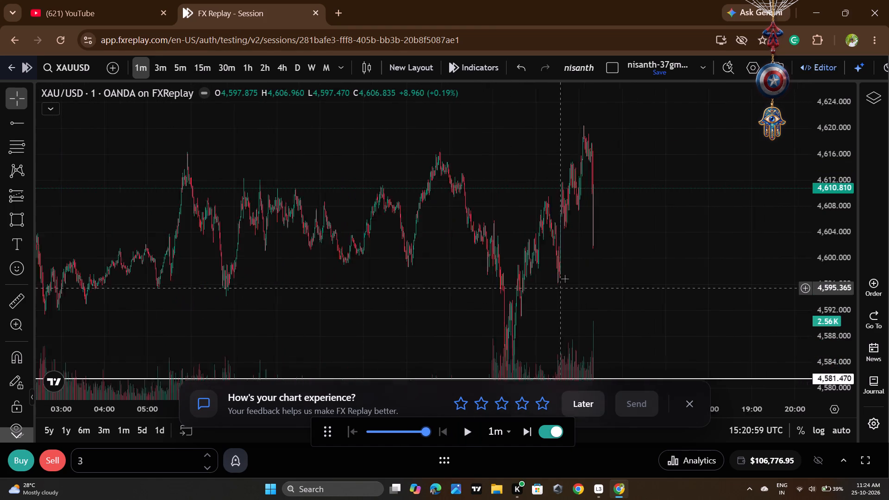
scroll(564, 278, up, 5)
scroll(515, 269, up, 9)
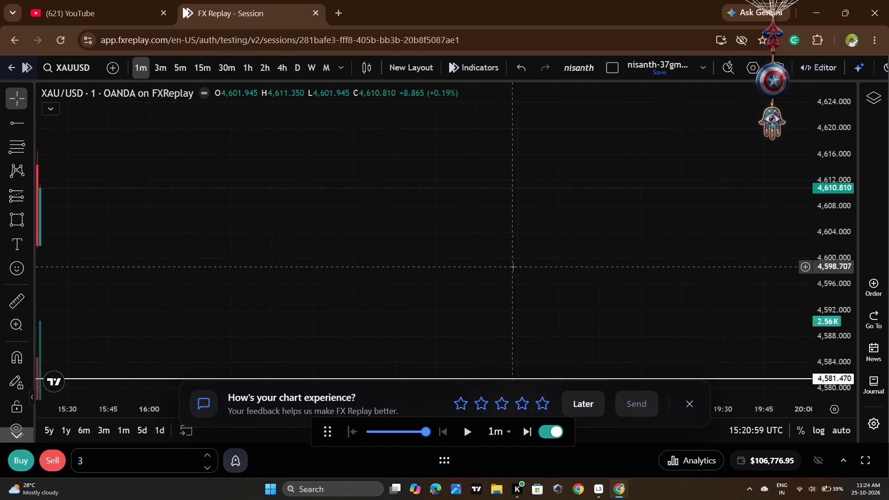
drag(157, 260, 424, 263)
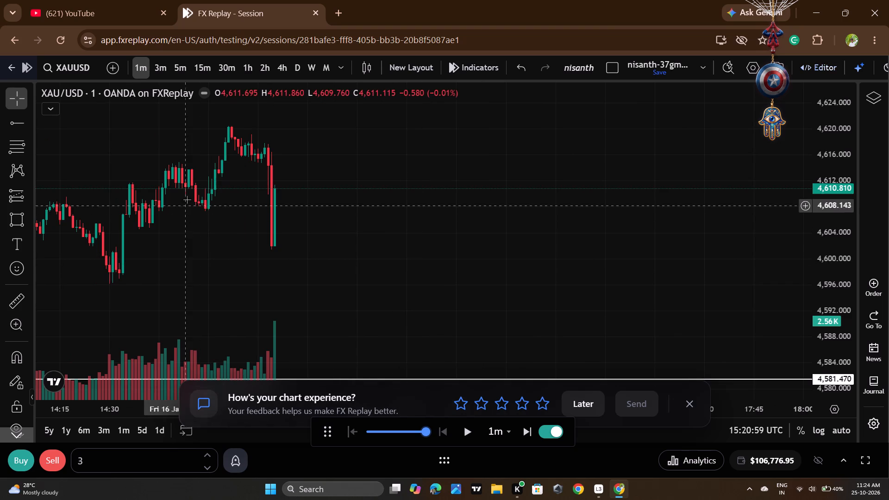
scroll(228, 162, down, 7)
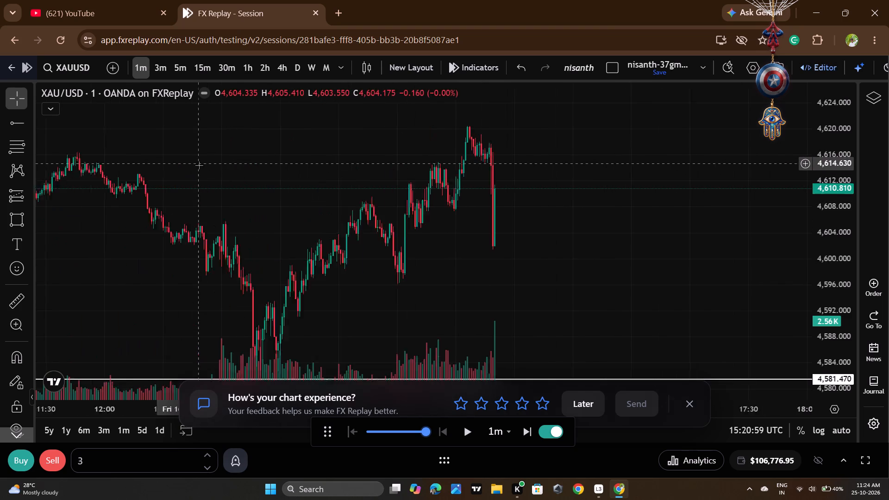
scroll(506, 184, up, 8)
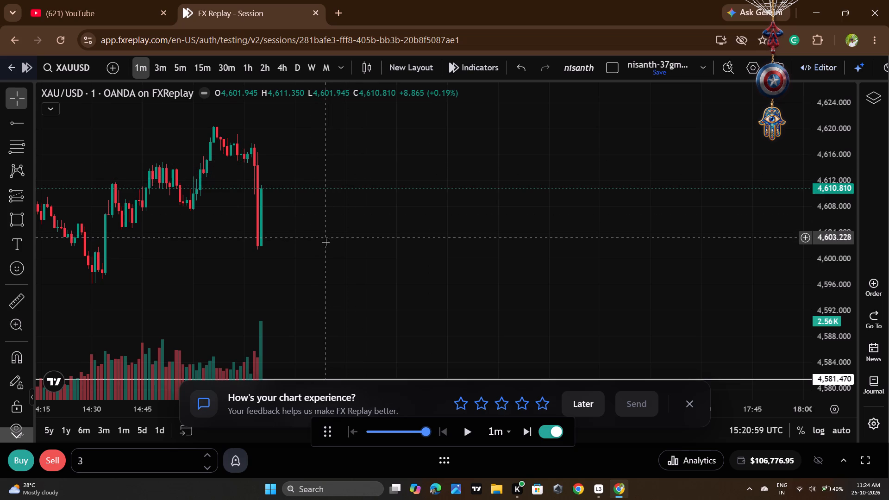
click(18, 224)
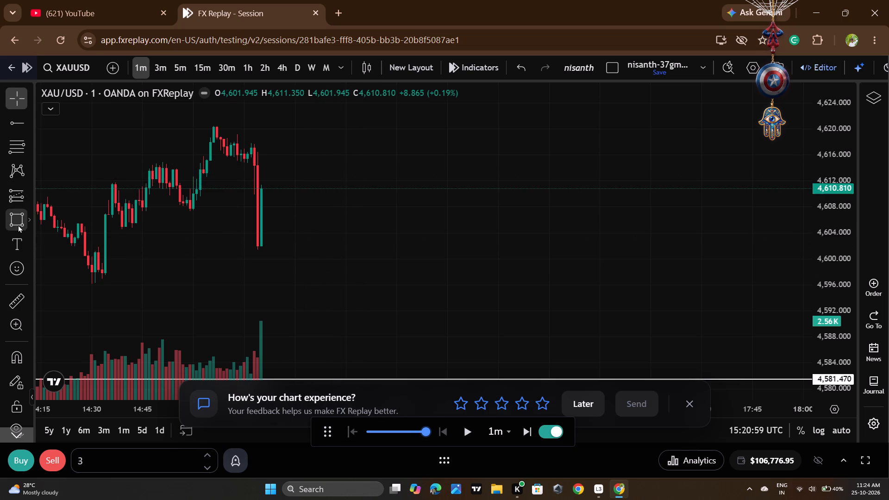
click(101, 262)
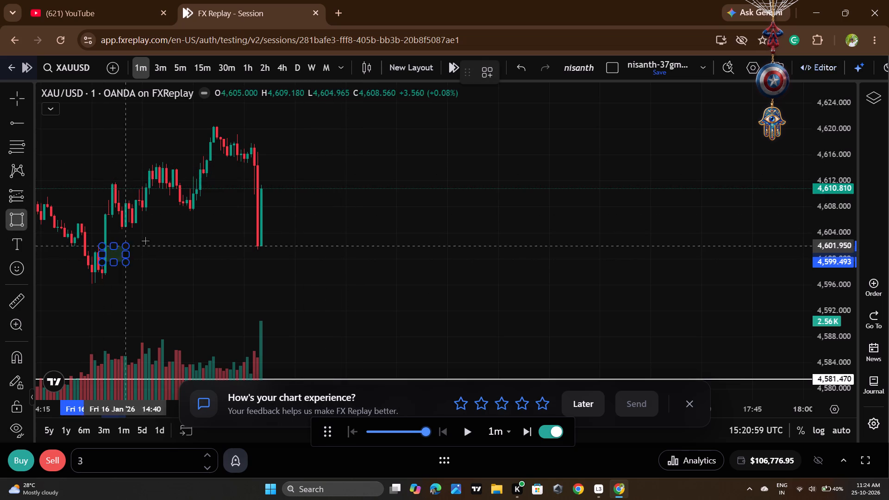
click(386, 215)
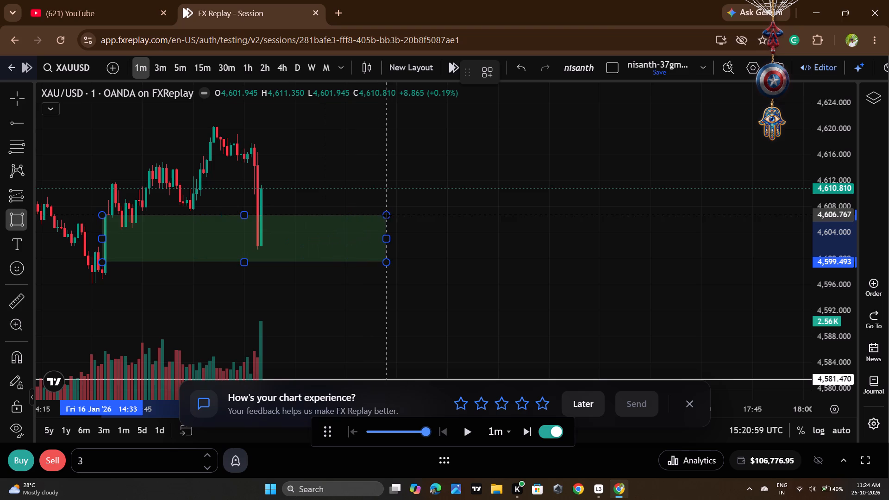
click(497, 223)
Replay the price forward to 15:48:59 UTC.
double_click(468, 420)
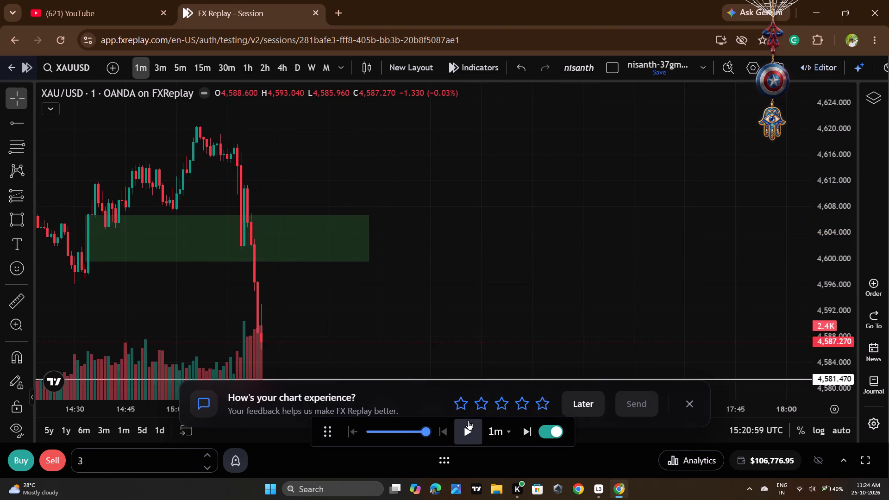
triple_click(468, 420)
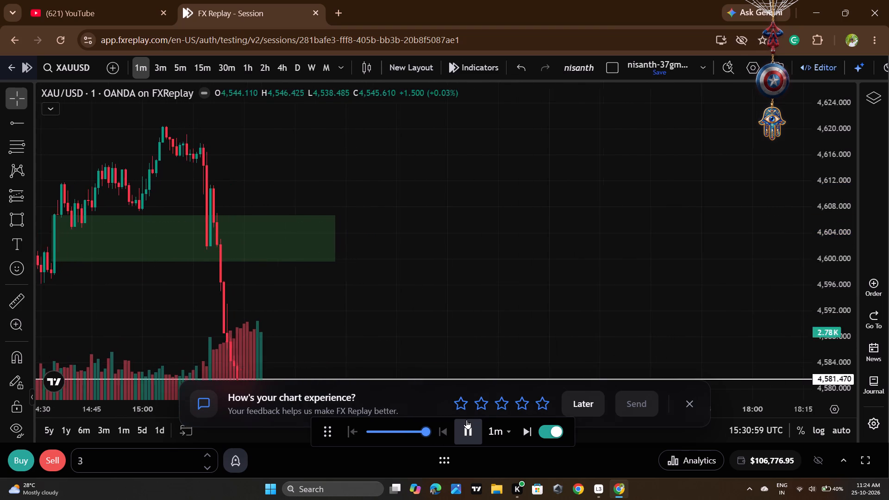
click(466, 419)
Draw a green rectangle zone from about 4,556.4 to 4,562.5, starting at the 15:28 candle around the 4,561.387 line.
scroll(429, 261, down, 4)
scroll(581, 281, down, 4)
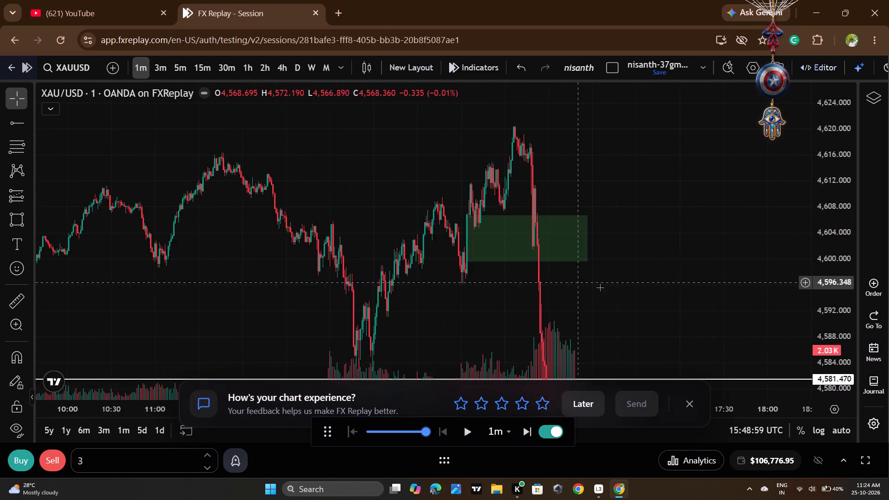
drag(674, 290, 634, 68)
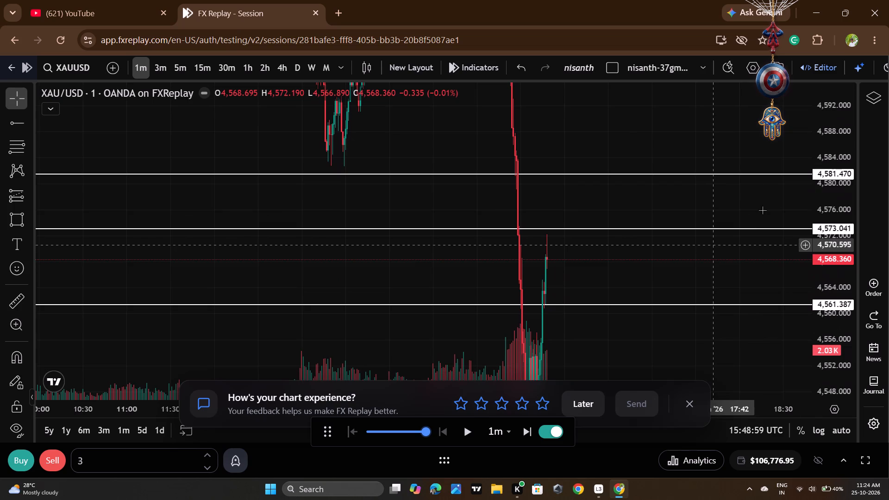
scroll(824, 212, down, 19)
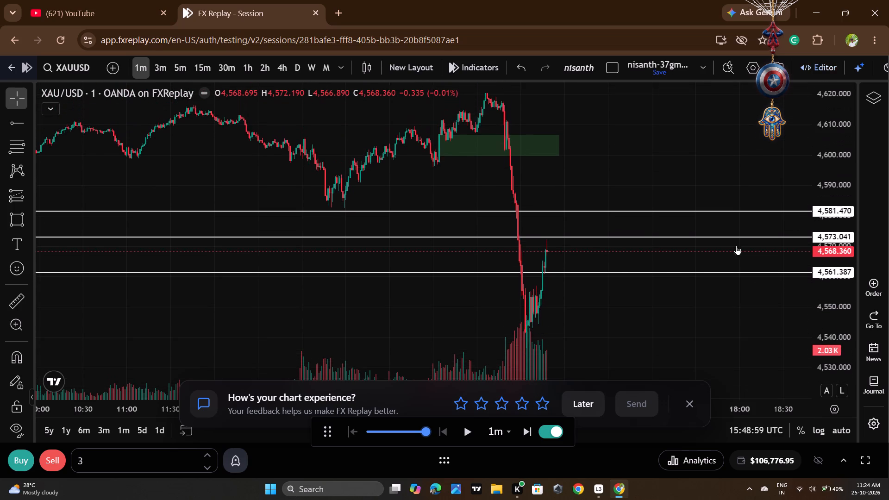
scroll(574, 295, up, 9)
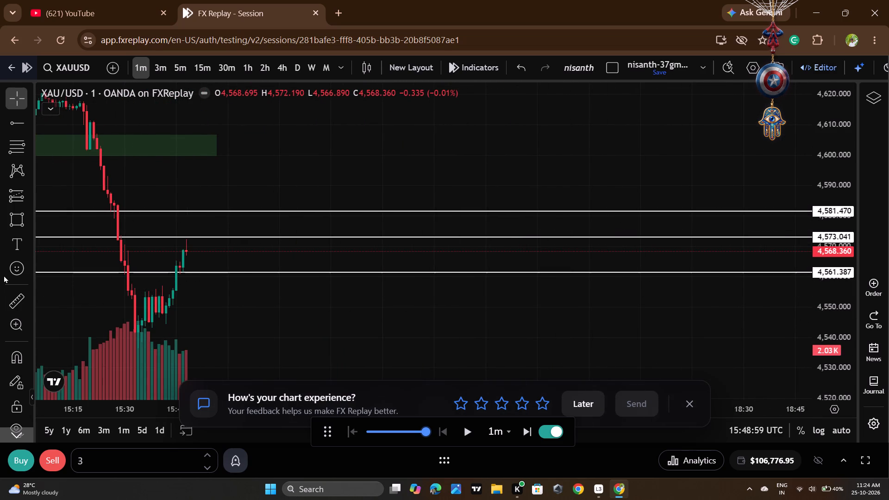
click(12, 229)
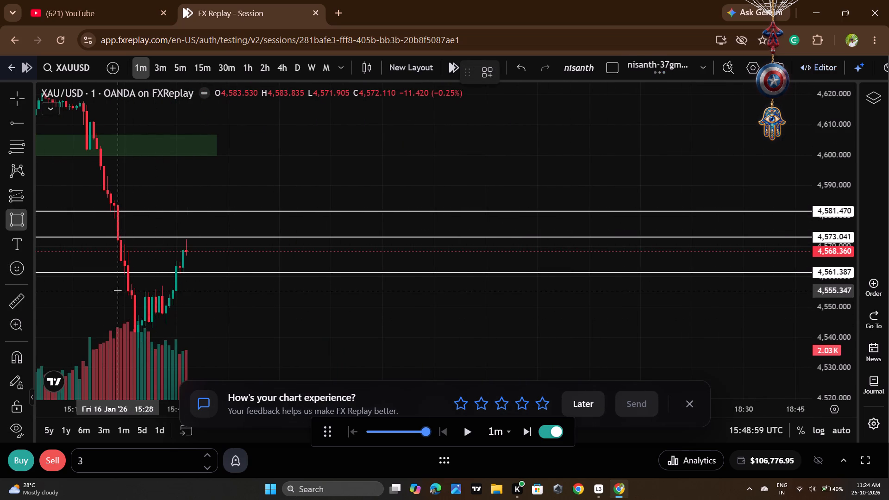
click(117, 287)
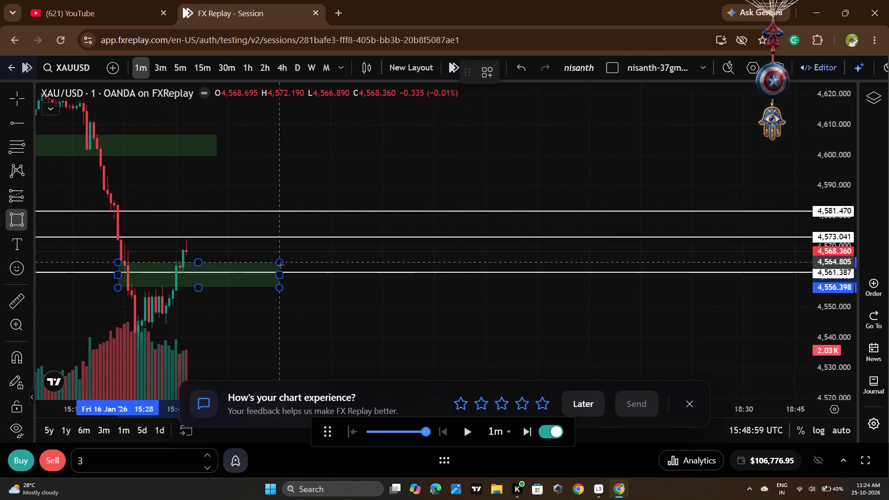
click(278, 269)
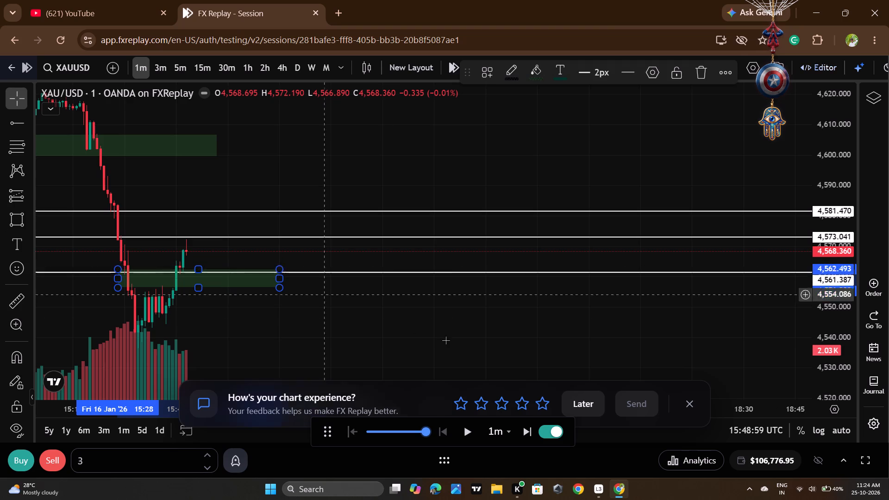
click(445, 340)
Slow the replay speed to 6x per sec and replay the price forward to 15:53:59 UTC.
click(388, 430)
double_click(457, 431)
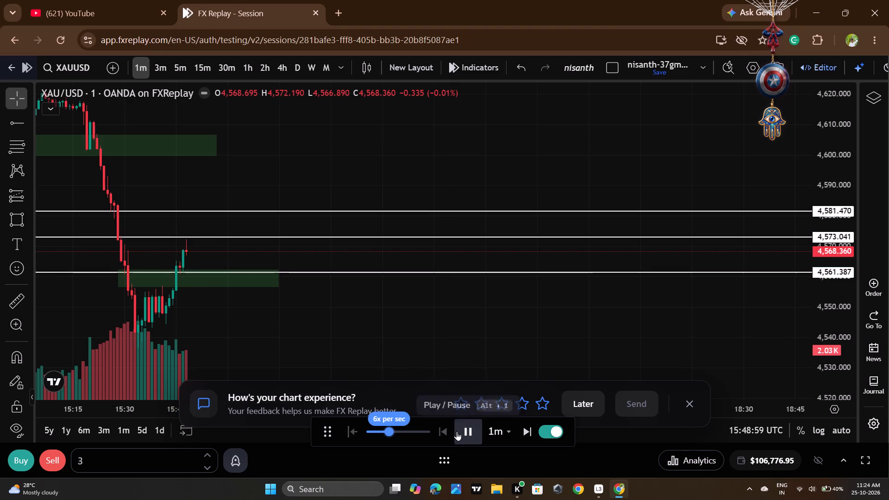
double_click(457, 431)
click(457, 431)
click(457, 432)
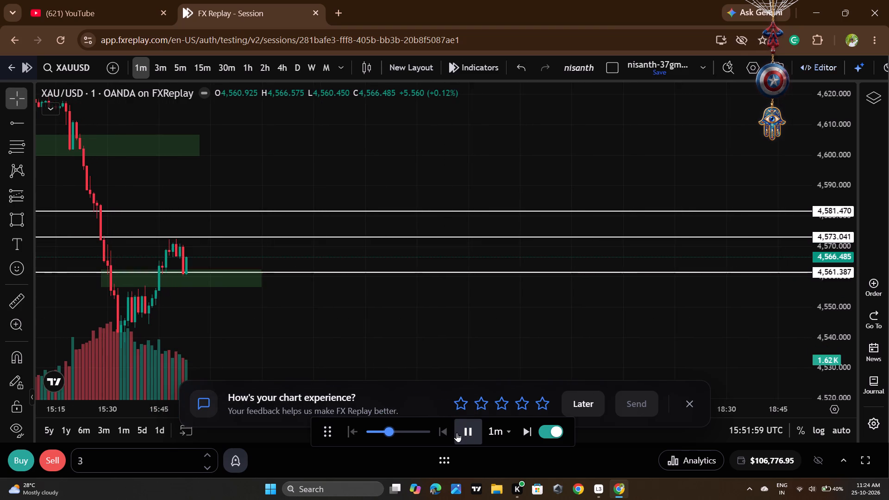
click(386, 336)
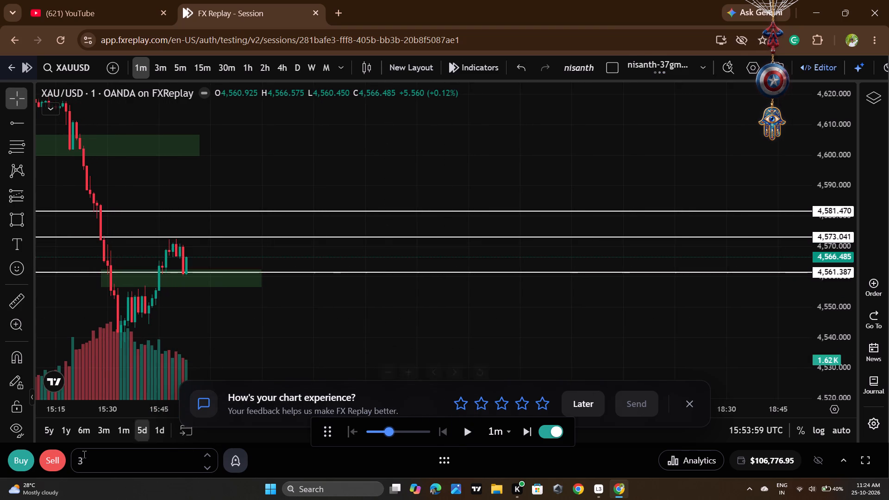
Buy XAUUSD at market with an order size of 3.
click(23, 458)
Add a stop loss to the open buy position at about 4,556.8, near the lower edge of the newest green zone.
scroll(615, 277, down, 4)
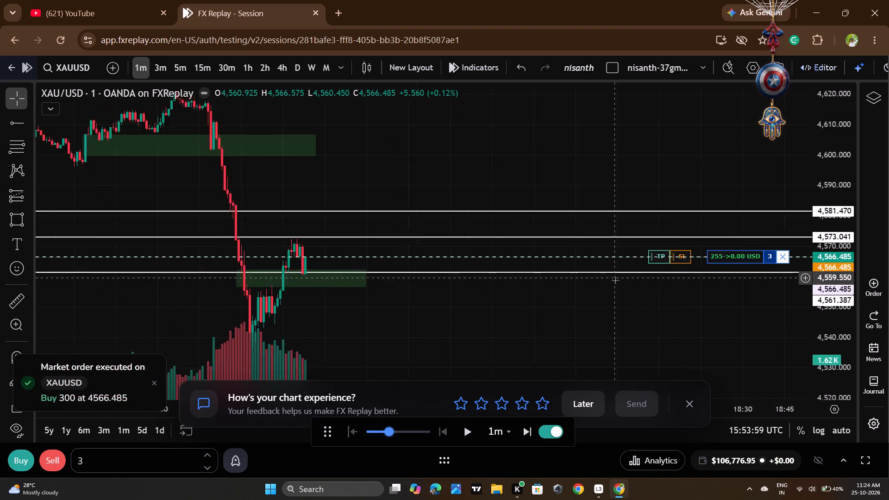
drag(601, 308, 574, 249)
drag(679, 222, 682, 228)
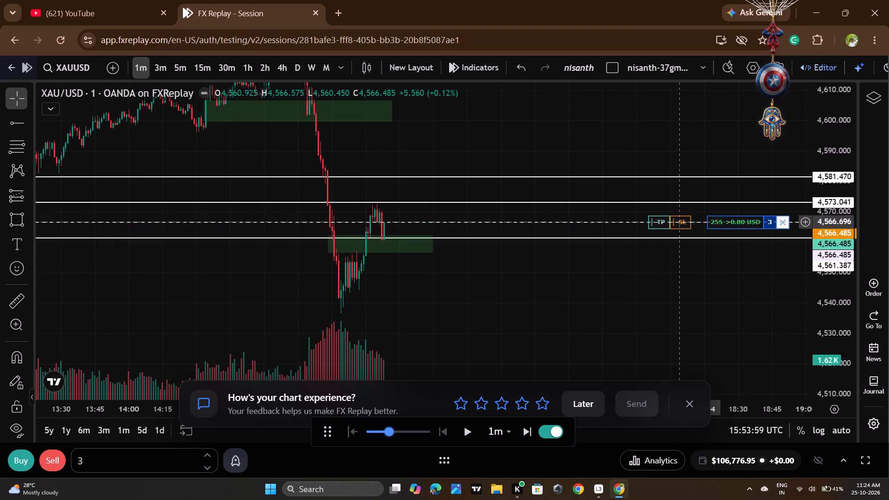
drag(682, 228, 698, 286)
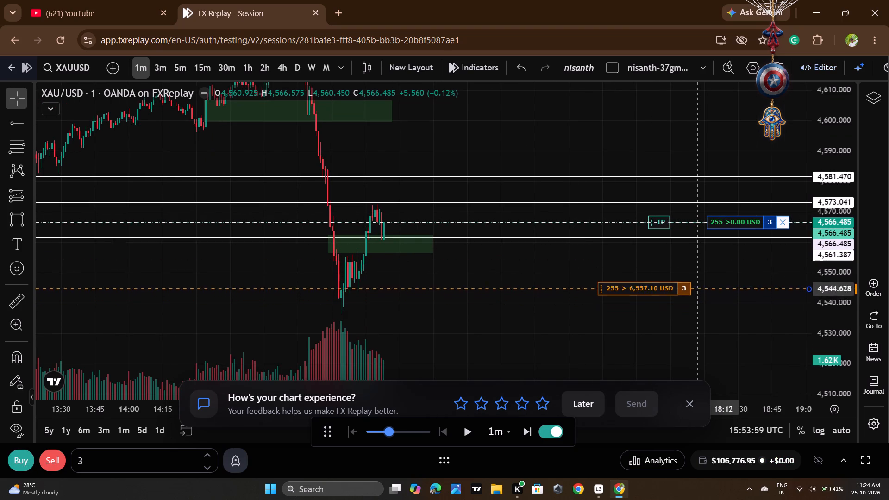
drag(698, 286, 688, 256)
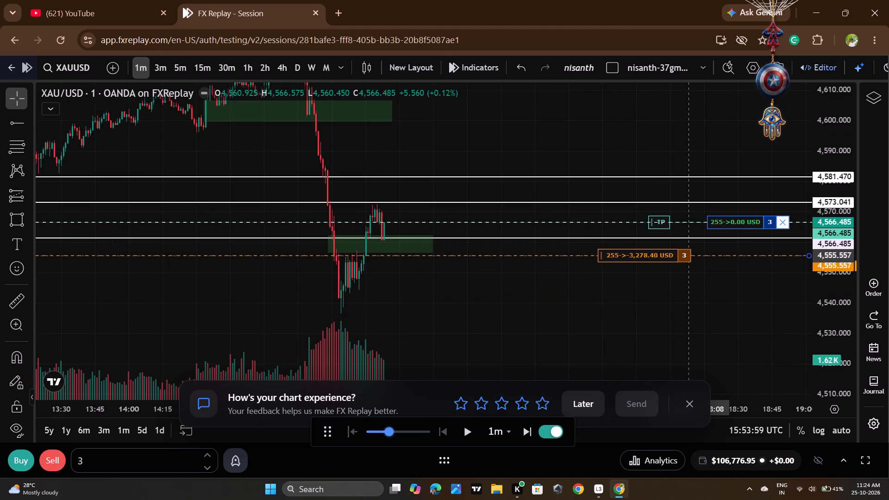
drag(688, 256, 687, 252)
Tighten the buy position's stop loss to 4,559.169, inside the green zone.
scroll(826, 273, up, 9)
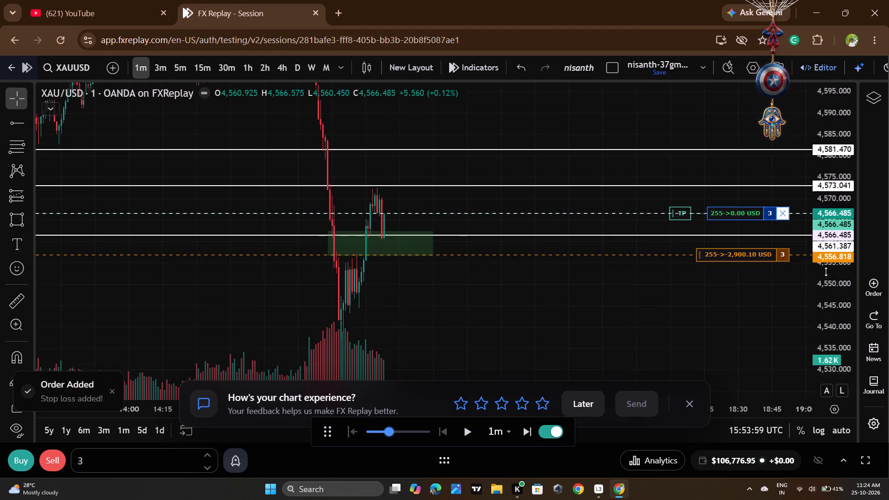
scroll(826, 271, up, 9)
scroll(564, 317, up, 4)
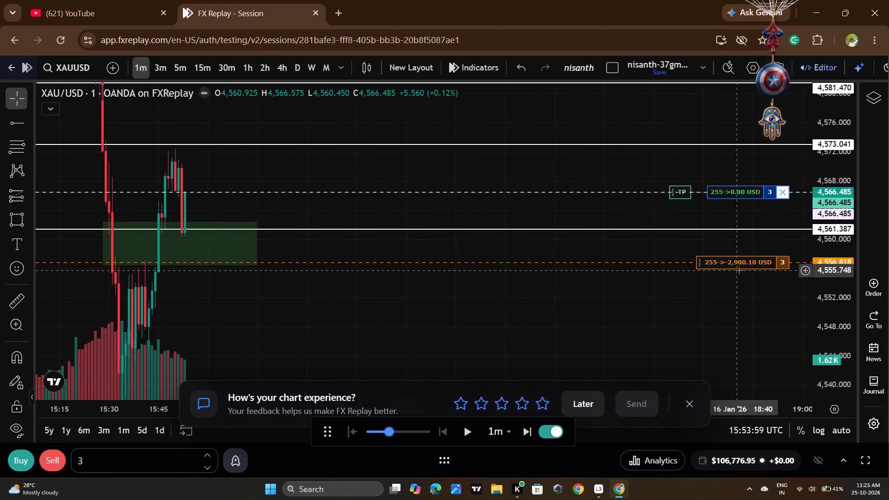
drag(745, 262, 743, 249)
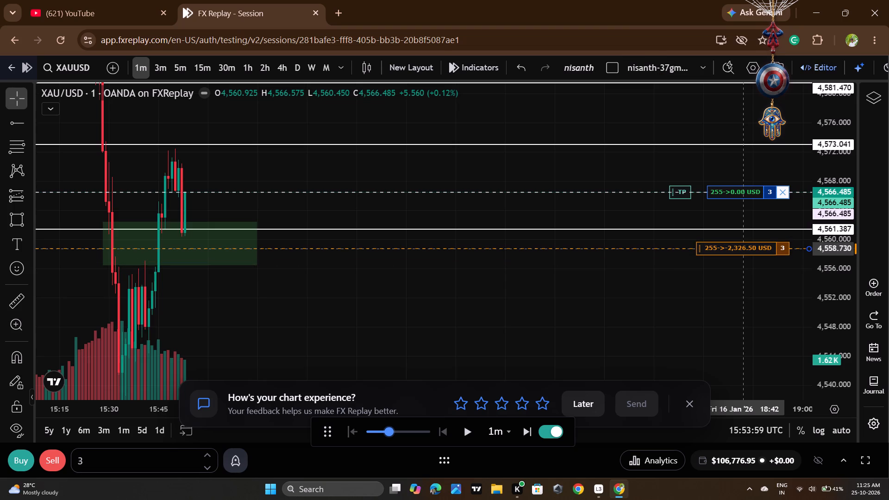
drag(743, 249, 743, 245)
Dismiss the chart feedback prompt and add a take profit at 4,581.426, just below the 4,581.470 line.
scroll(615, 138, down, 5)
scroll(857, 181, down, 5)
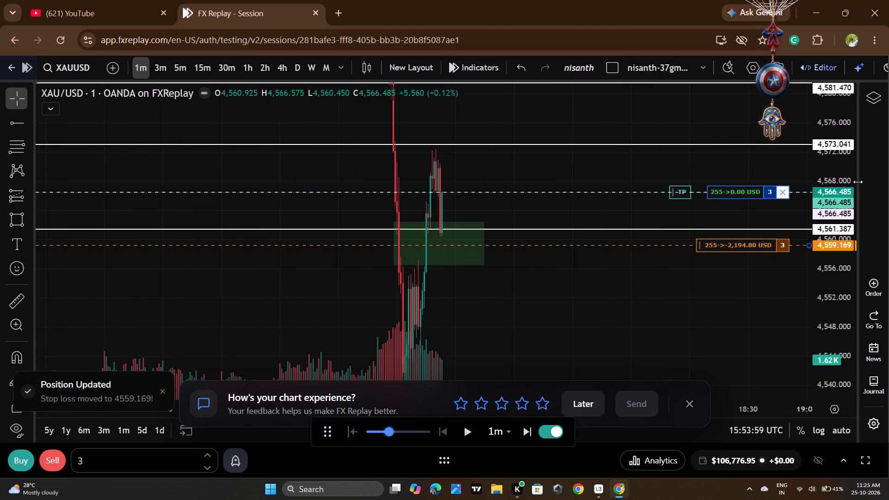
scroll(858, 181, down, 16)
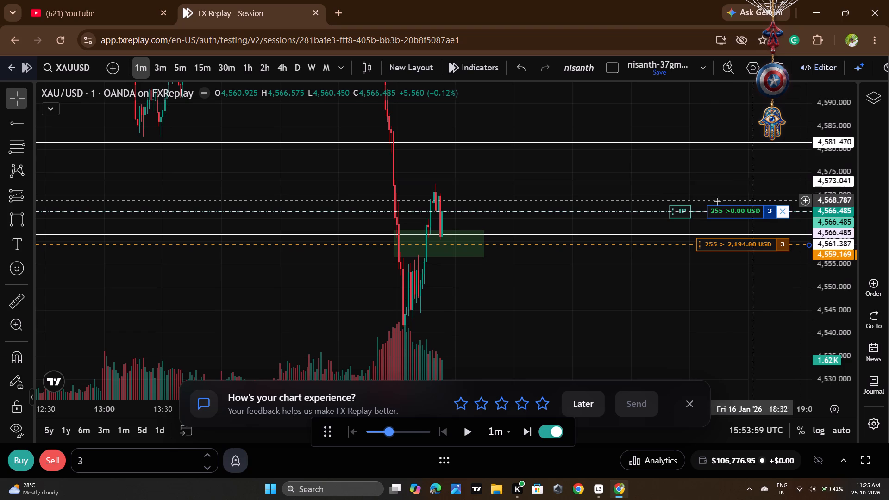
click(688, 408)
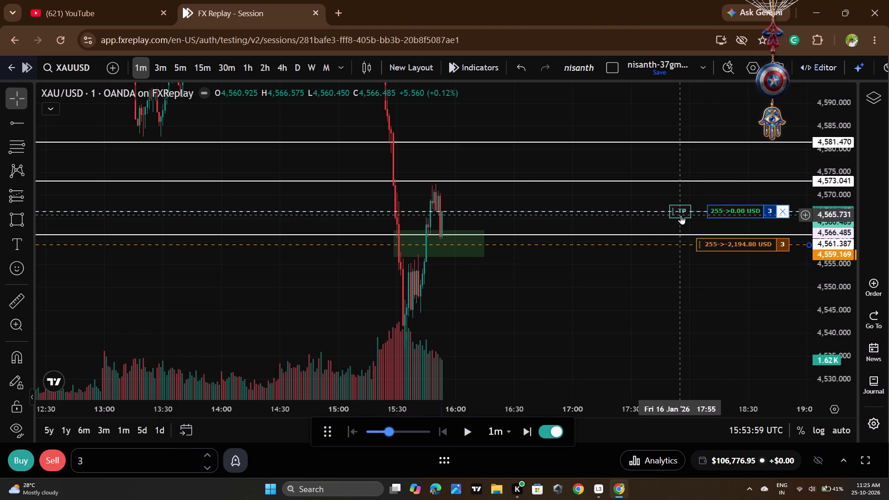
drag(681, 215, 693, 142)
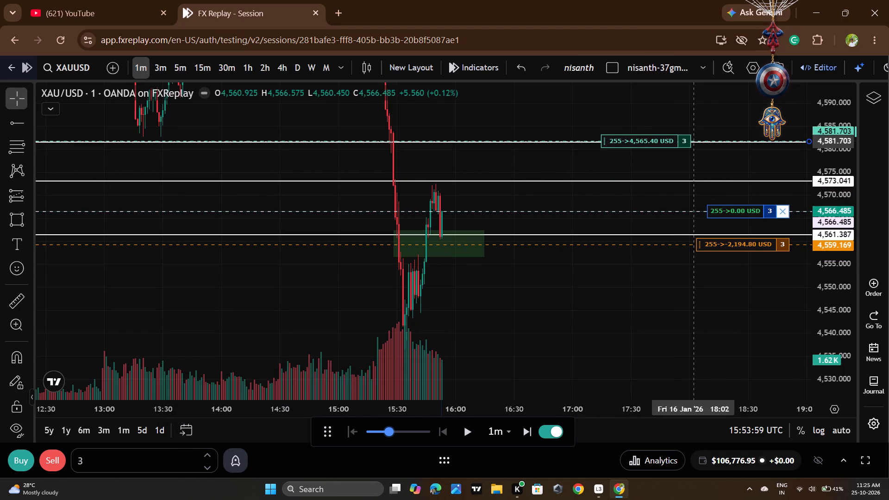
drag(693, 142, 694, 143)
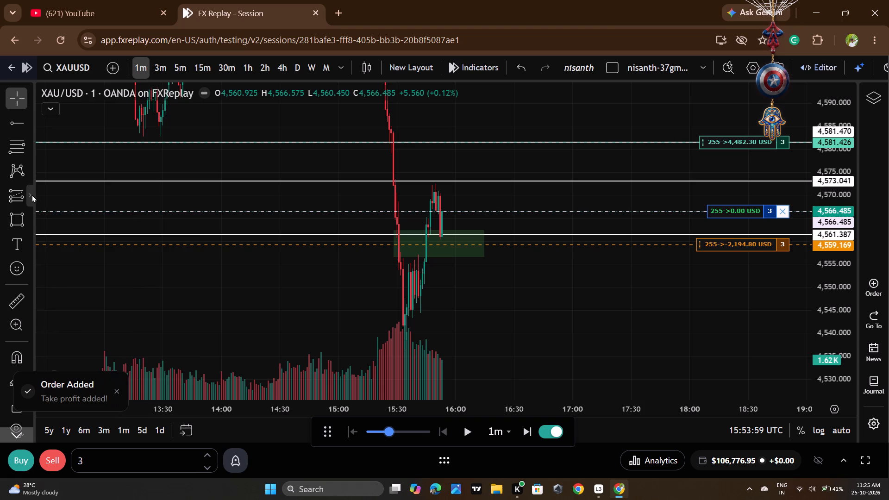
Place a long position drawing at the buy entry near 4,566.5 and align its stop level to about 4,559.1.
click(32, 194)
click(87, 133)
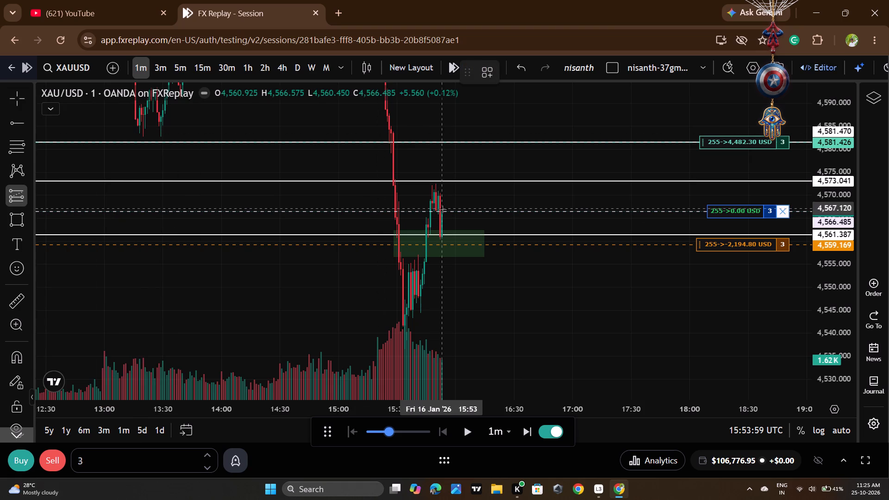
click(444, 211)
drag(445, 287, 453, 276)
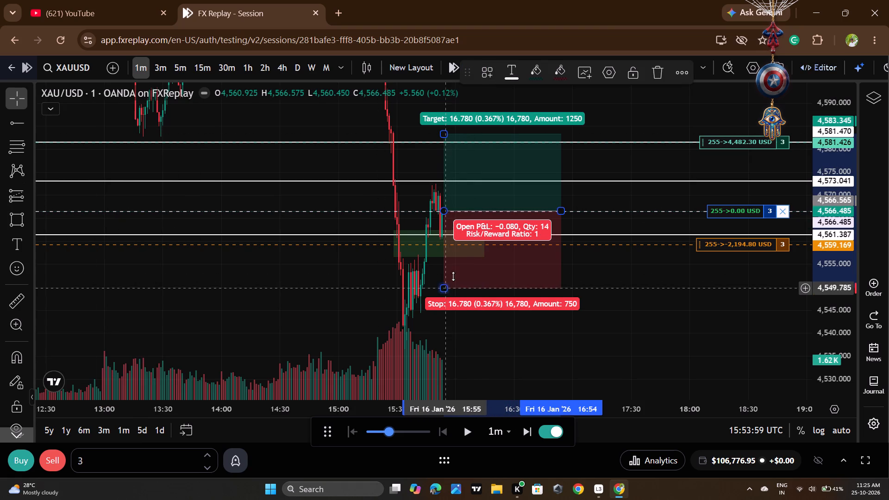
drag(453, 276, 469, 244)
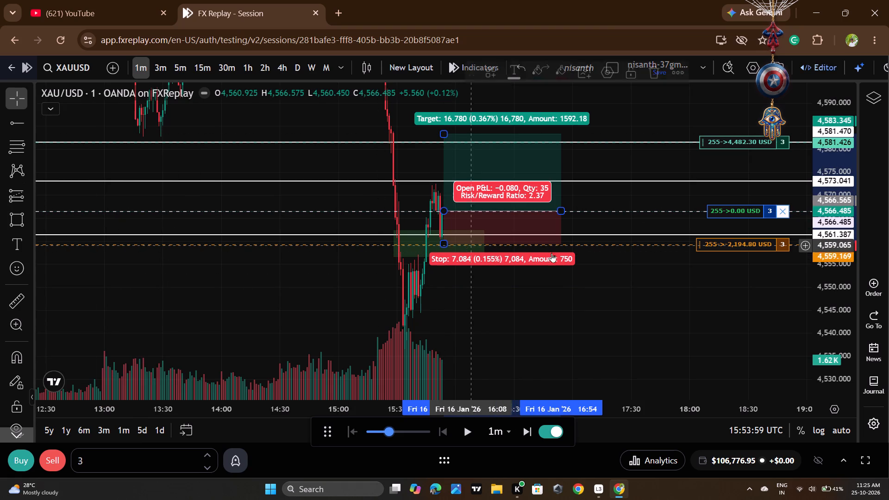
Lower the long position drawing's target level to 4,581.426, in line with the open trade's take profit.
click(640, 305)
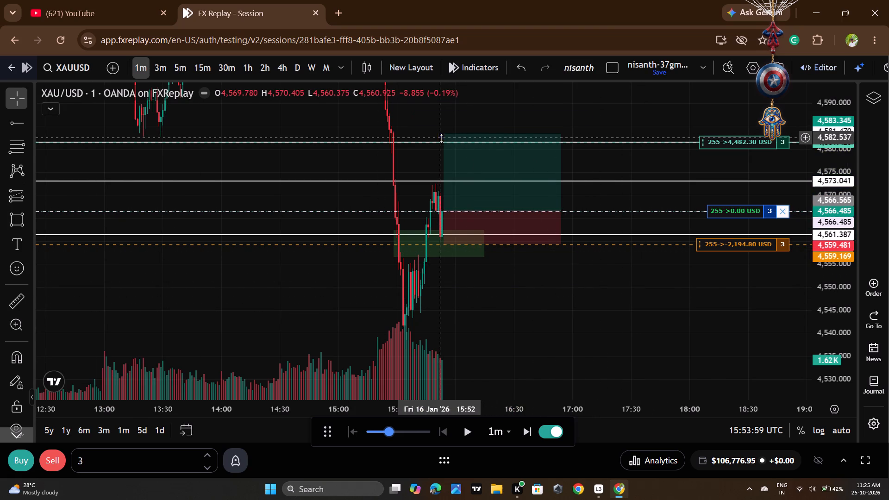
drag(442, 138, 448, 143)
click(545, 257)
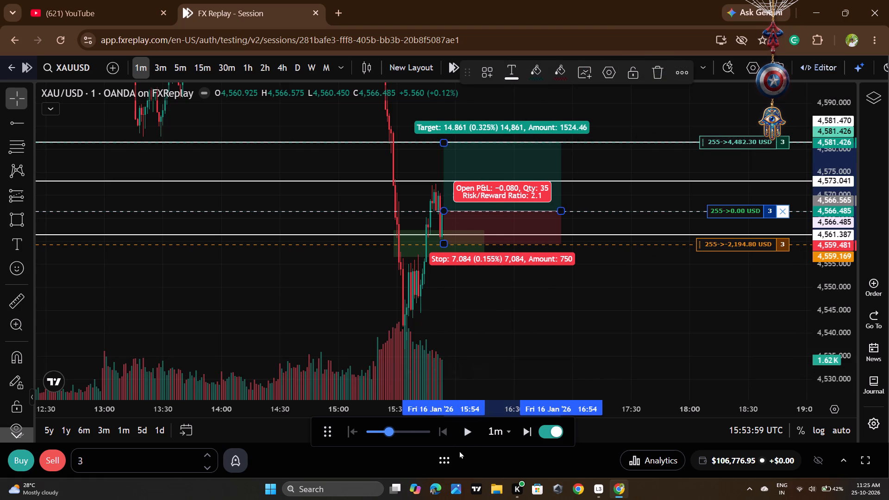
Play the 1-minute replay forward in short bursts to 16:05:59 UTC, until price reaches the buy position's take profit at 4,581.426.
double_click(465, 434)
double_click(465, 431)
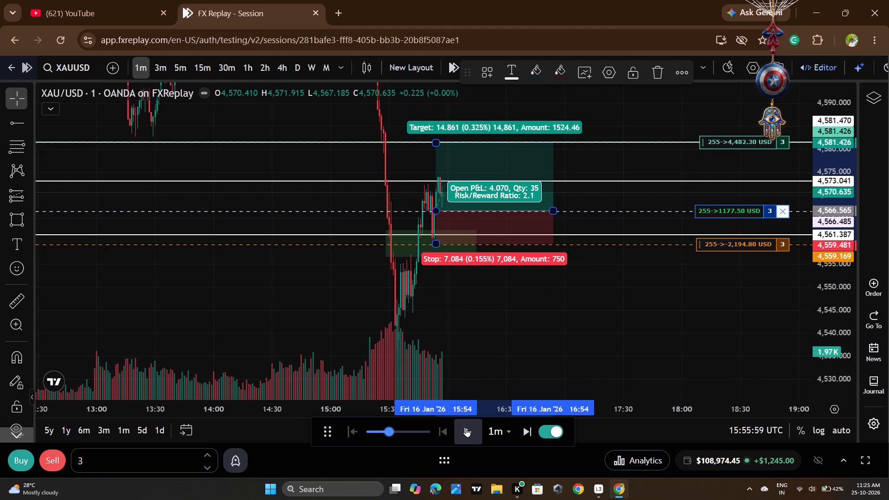
click(466, 427)
double_click(466, 427)
click(466, 427)
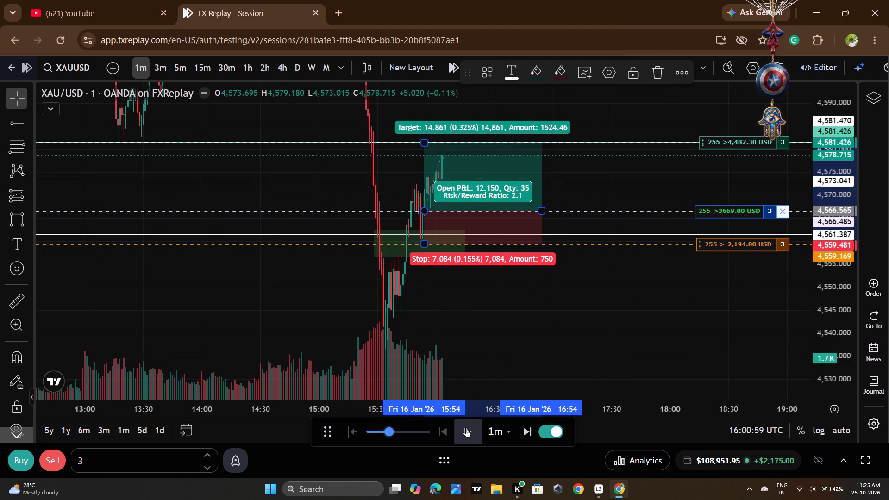
double_click(466, 427)
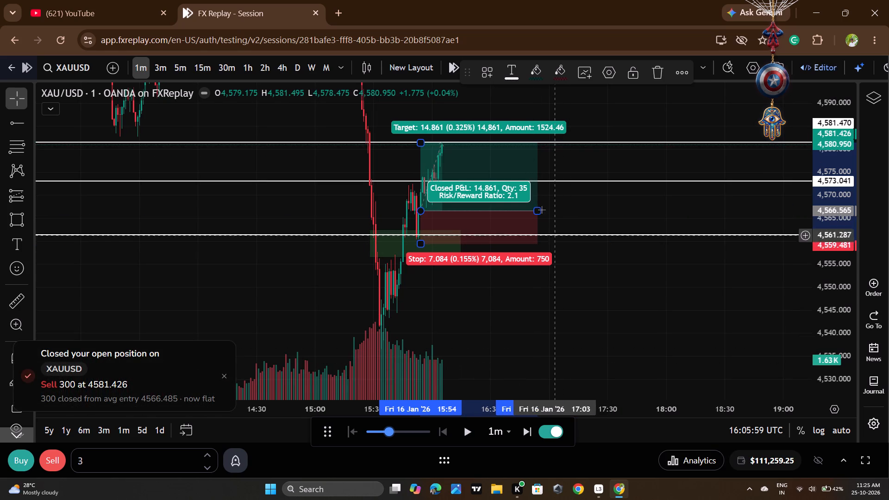
Delete the long position drawing of the closed buy trade from the chart.
click(535, 206)
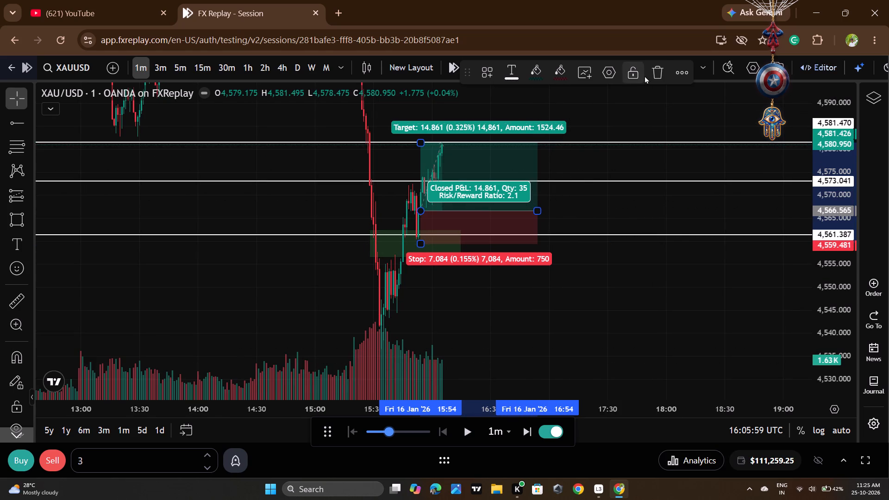
click(650, 76)
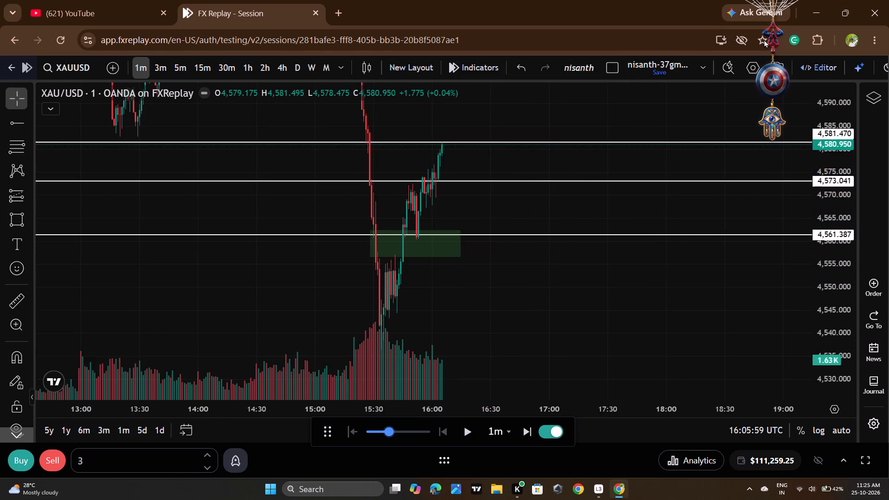